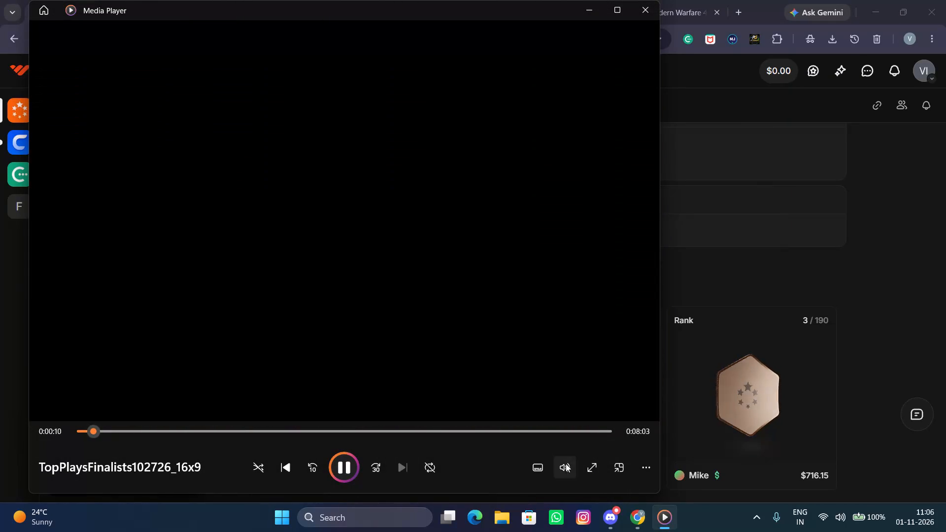
# Lower the playback volume of the TopPlaysFinalists102726_16x9 video to 16.
pyautogui.click(567, 465)
pyautogui.click(555, 432)
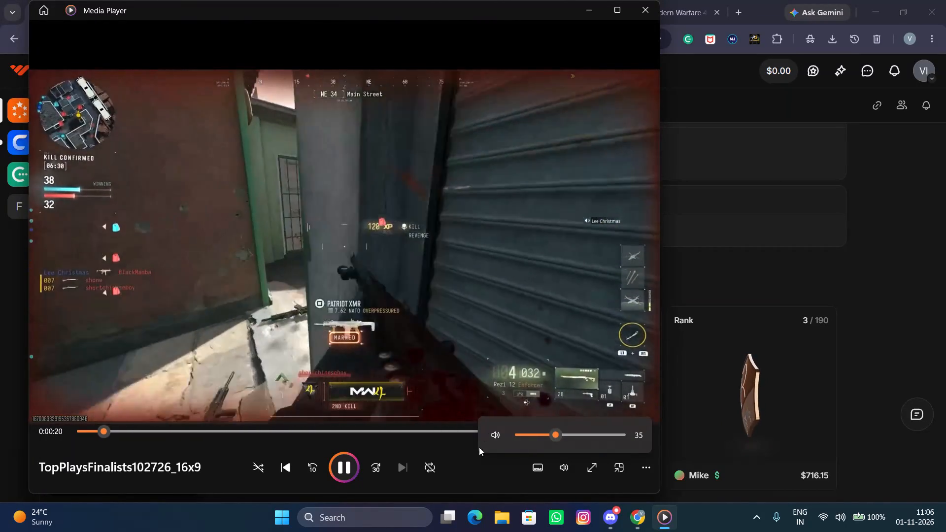
pyautogui.click(536, 434)
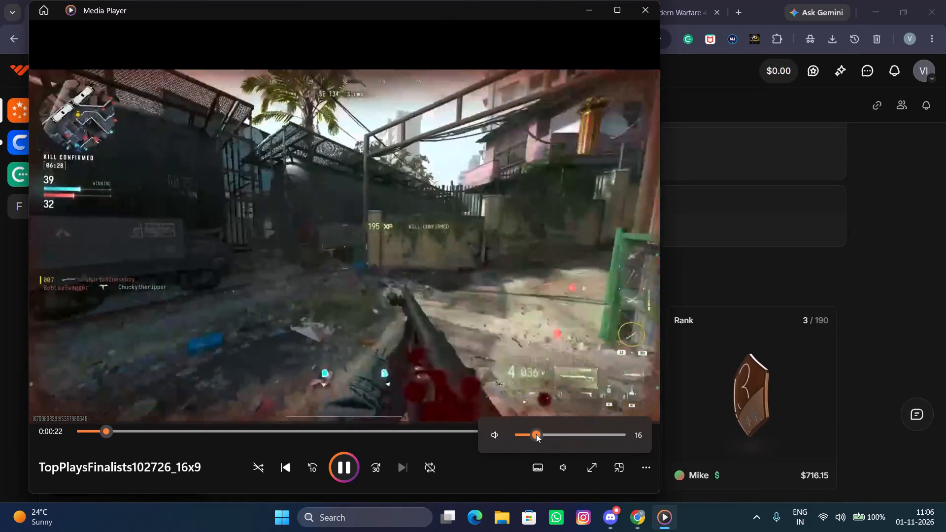
pyautogui.click(530, 433)
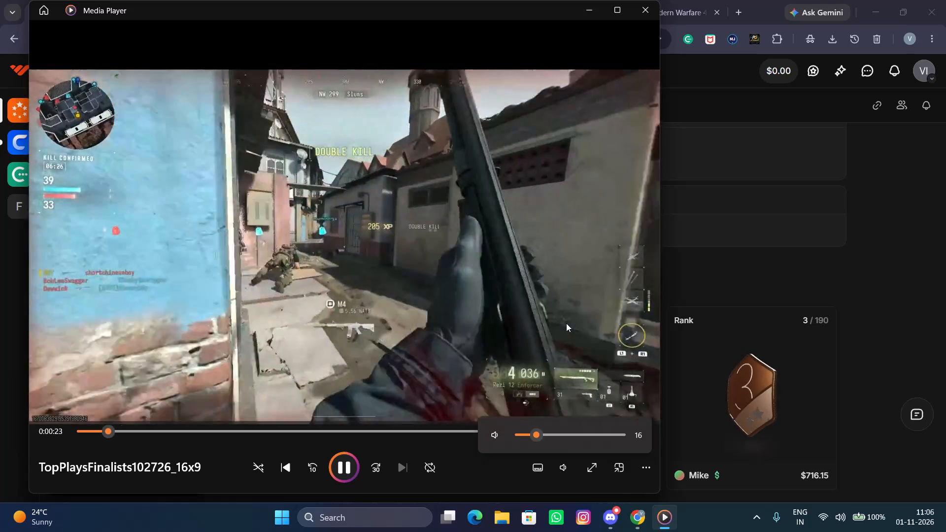
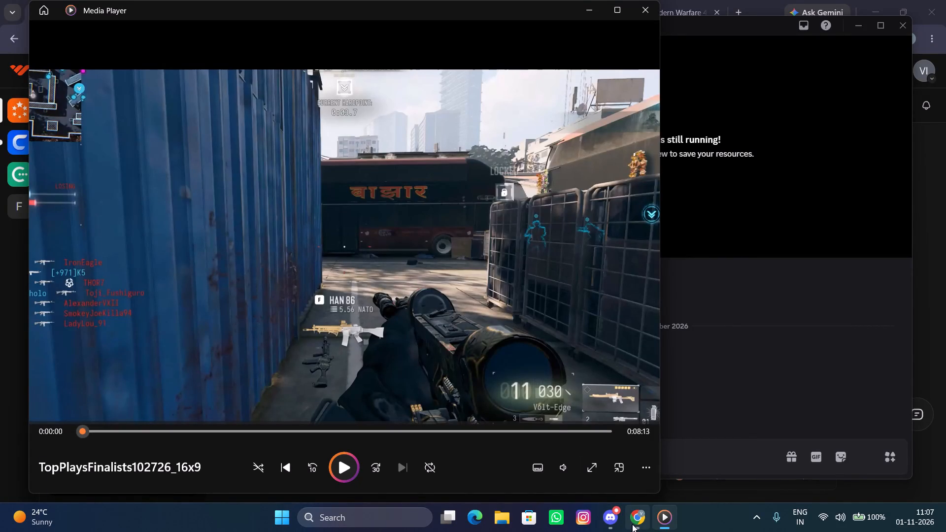
# Start playback of the TopPlaysFinalists102726_16x9 video.
pyautogui.click(339, 468)
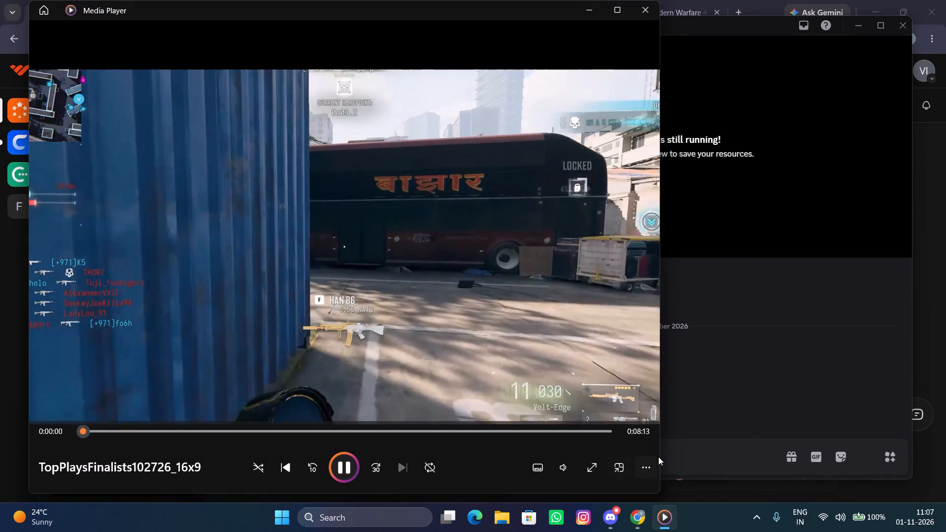
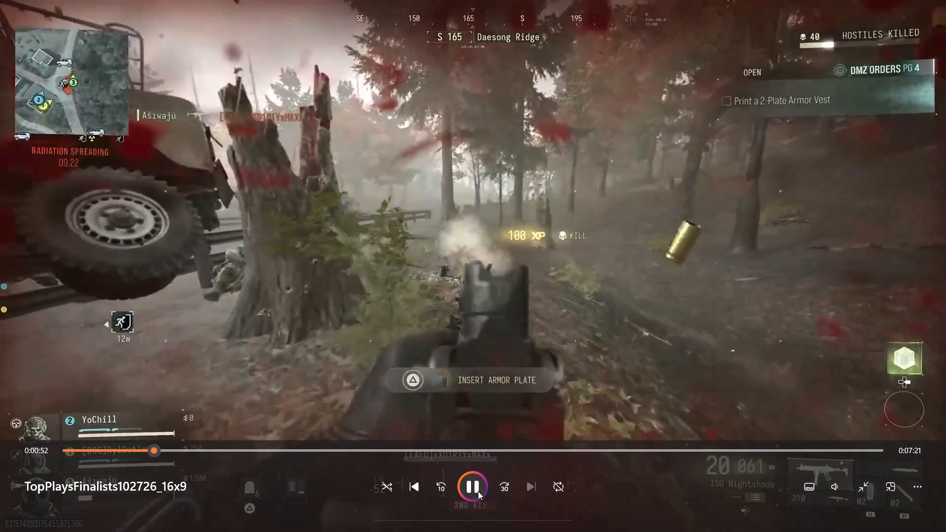
# Pause the TopPlaysFinalists102726_16x9 video, leave full-screen view and close the media player.
pyautogui.click(476, 491)
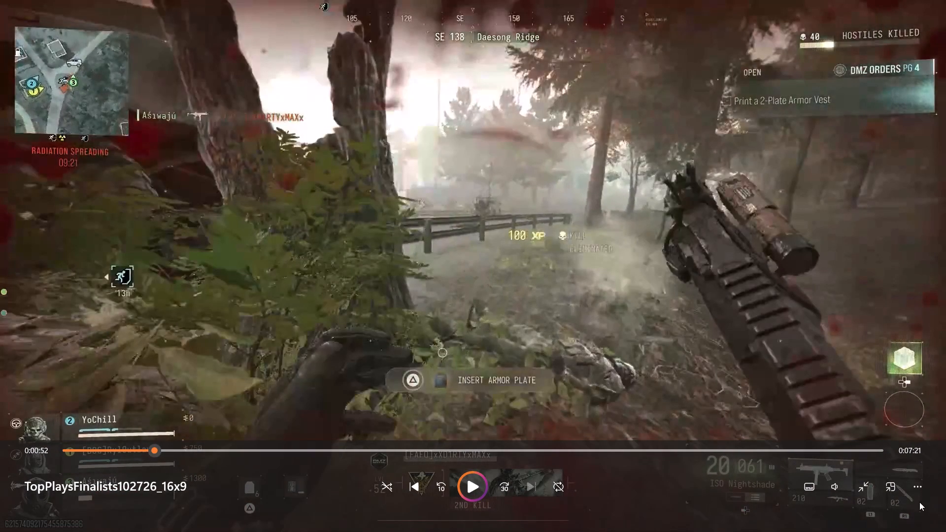
pyautogui.click(864, 487)
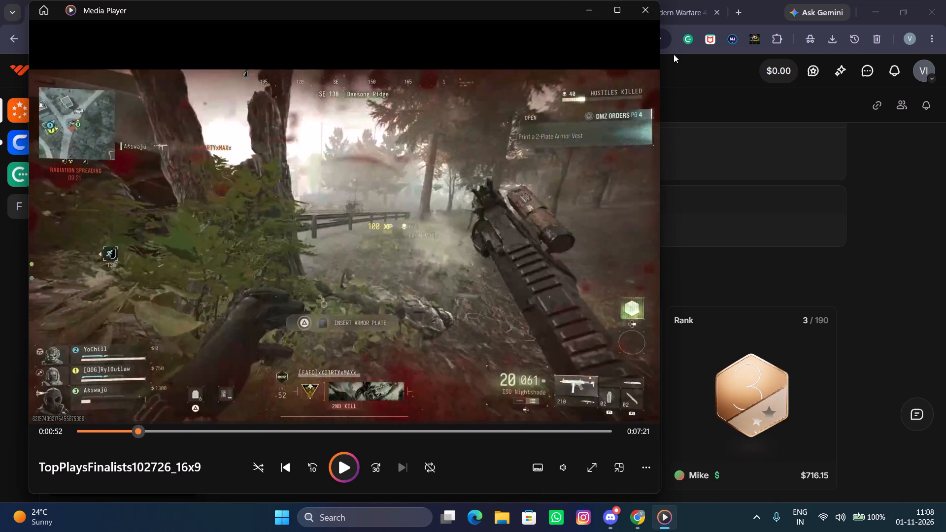
pyautogui.click(645, 17)
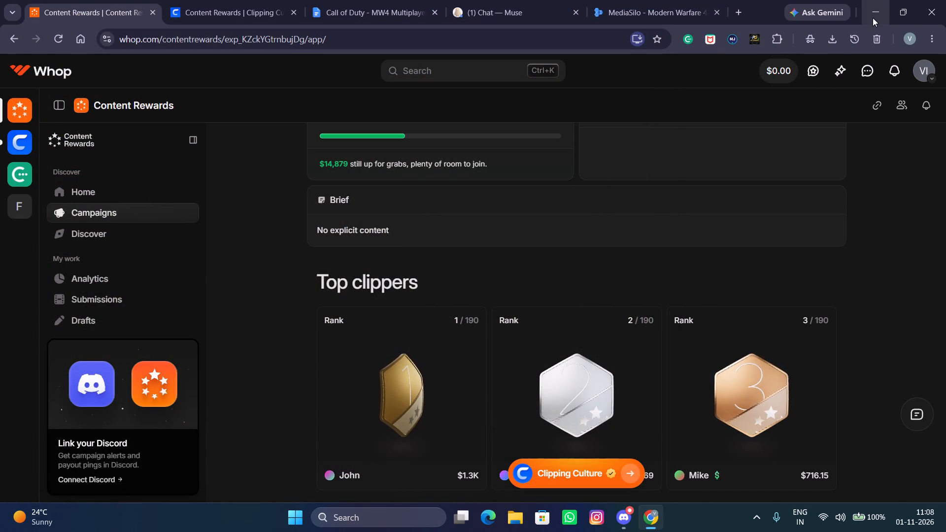
# Minimise the browser window to reveal the desktop and launch CapCut from there.
pyautogui.click(873, 18)
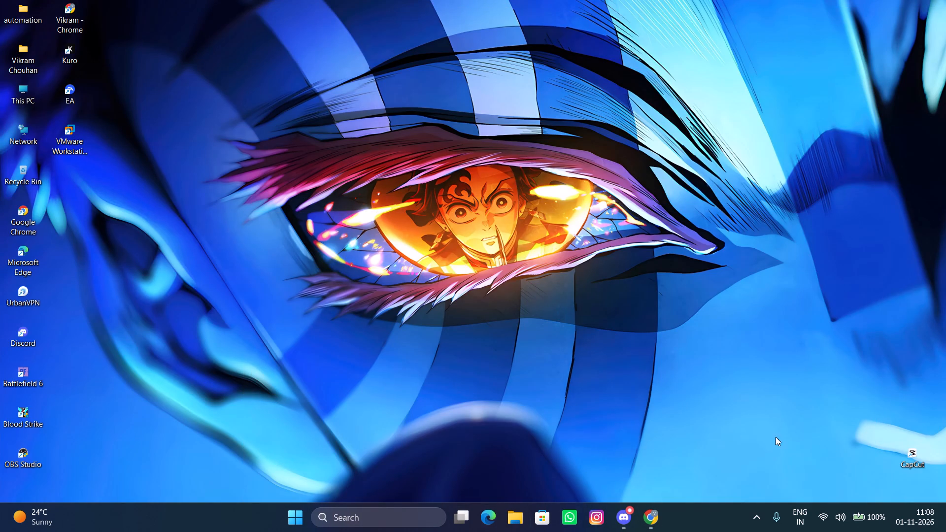
pyautogui.doubleClick(921, 458)
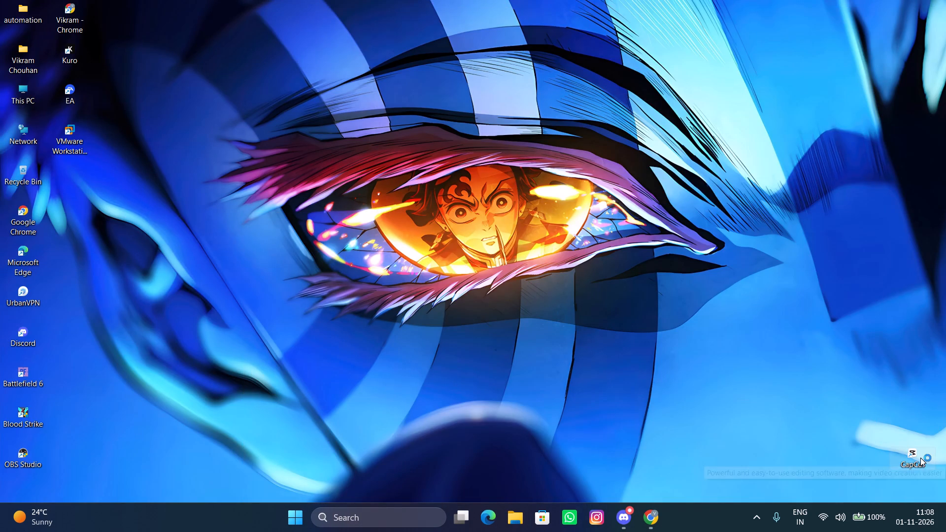
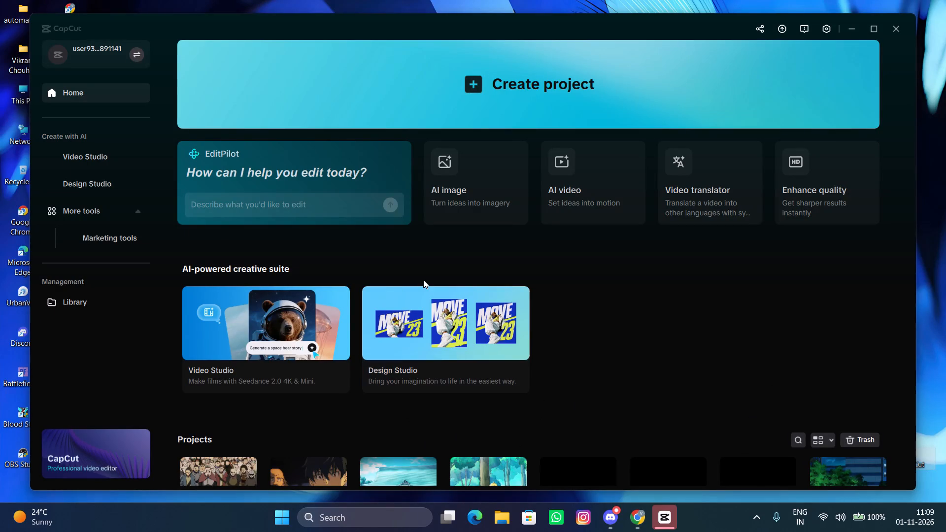
# Create a new video project.
pyautogui.click(558, 83)
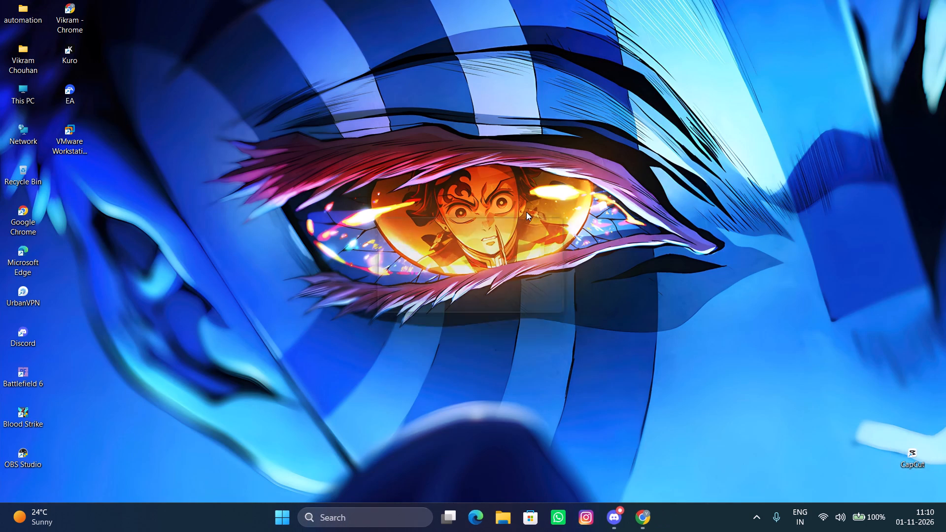
# Import the TopPlaysFinalists102726_16x9 video from the Downloads folder into the project media.
pyautogui.click(184, 203)
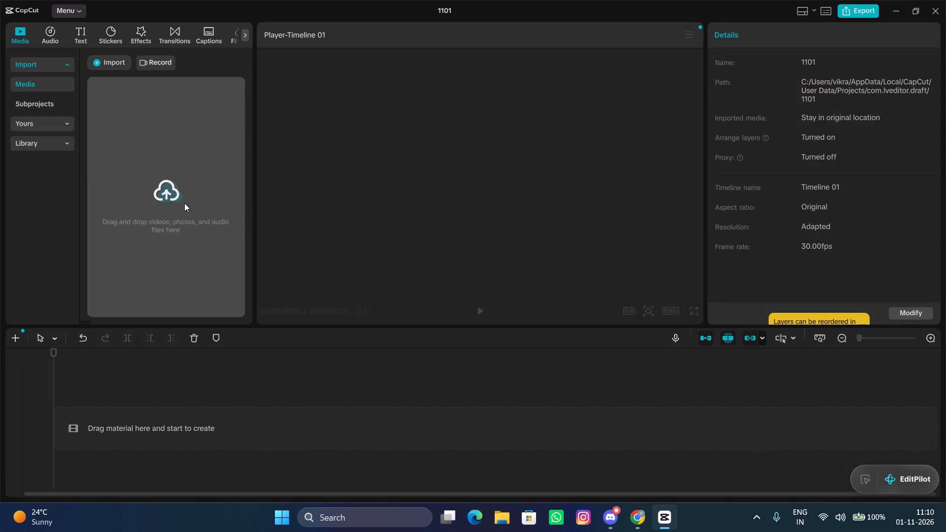
pyautogui.click(173, 212)
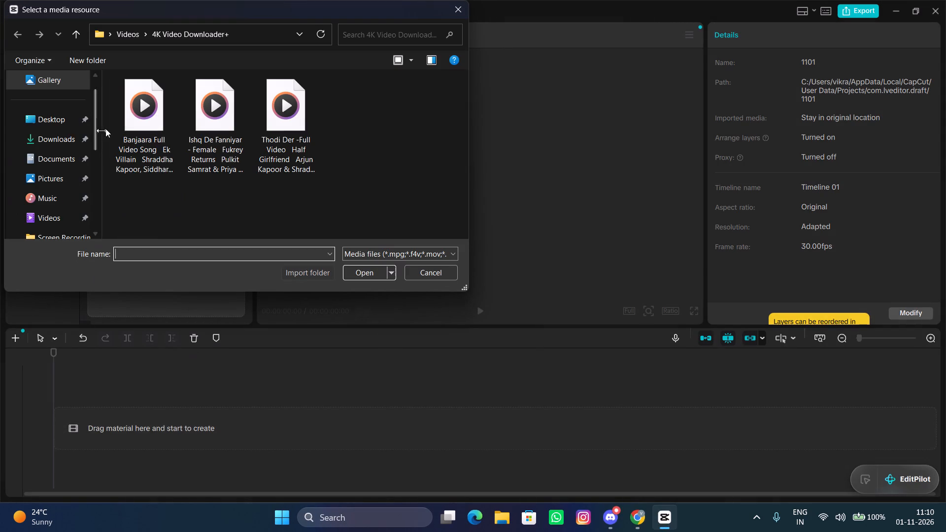
pyautogui.click(65, 131)
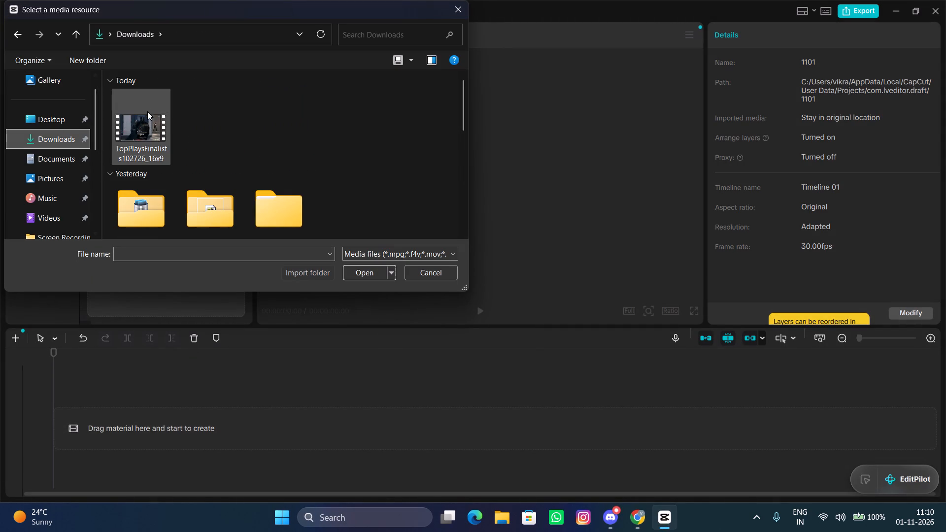
pyautogui.click(144, 124)
pyautogui.click(365, 270)
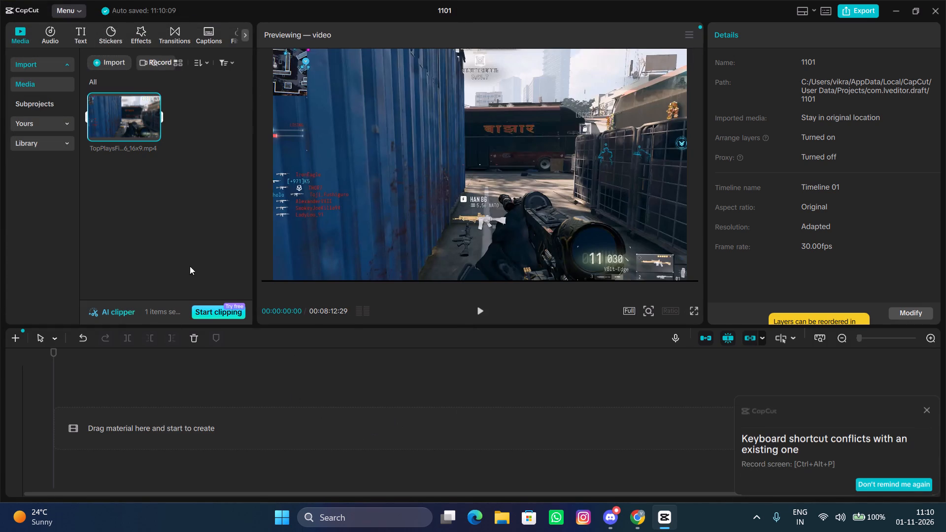
# Add the imported TopPlaysFinalists102726_16x9 video to the timeline and select its clip.
pyautogui.click(153, 133)
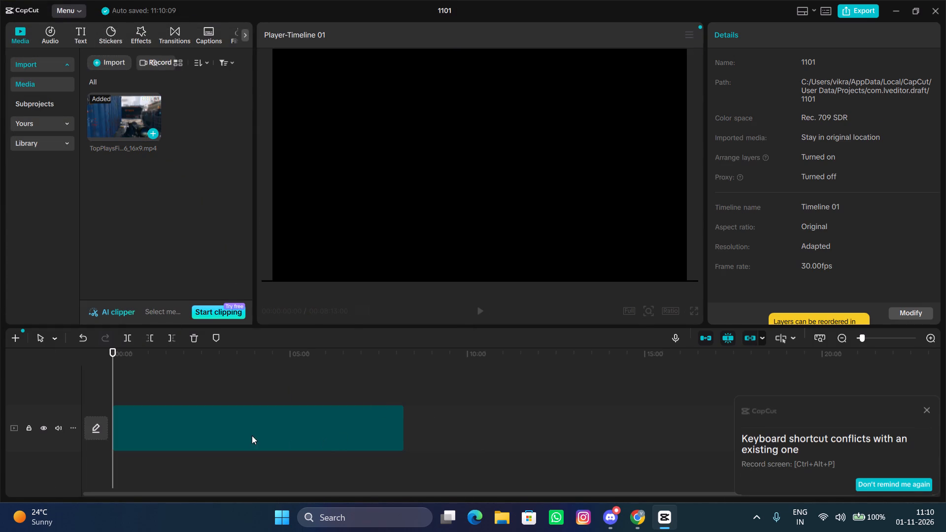
pyautogui.click(249, 434)
pyautogui.click(299, 416)
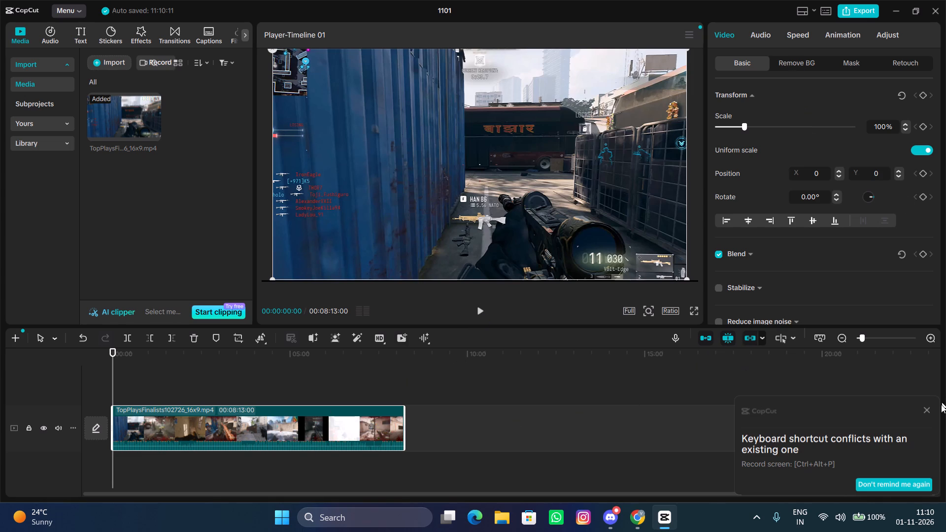
# Dismiss the keyboard shortcut conflict notification.
pyautogui.click(932, 414)
pyautogui.click(923, 406)
pyautogui.click(926, 409)
# Play the timeline video from about 00:02:40 to 00:02:58 and examine the gameplay footage along the clip.
pyautogui.click(207, 383)
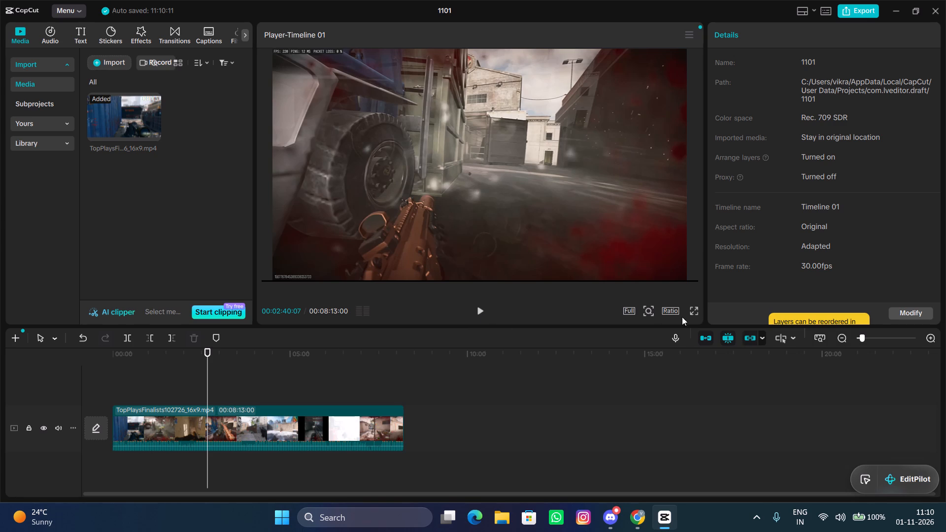
pyautogui.click(485, 308)
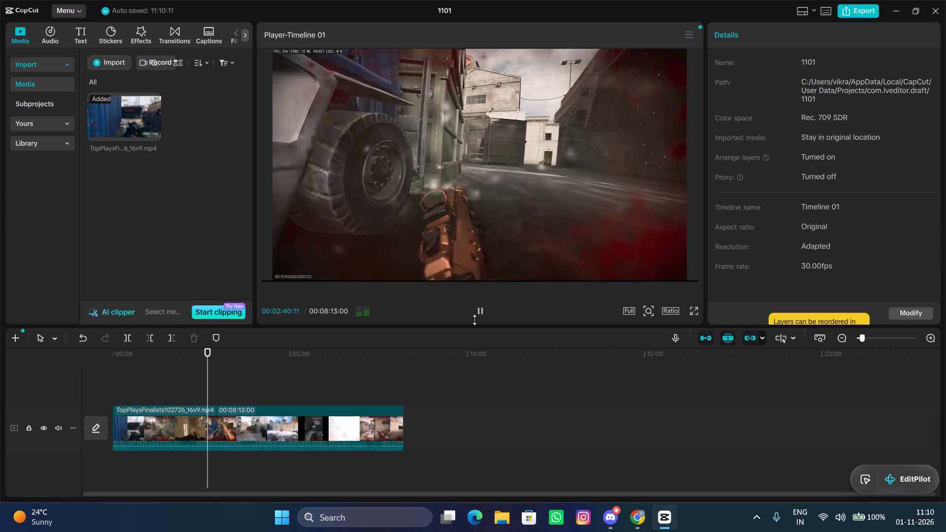
pyautogui.scroll(1, 372, 419)
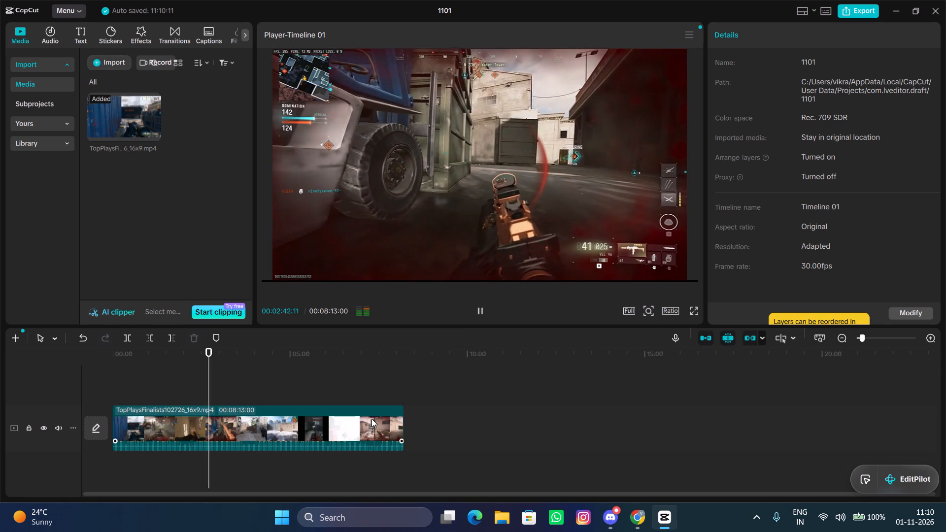
pyautogui.keyDown('ctrl'); pyautogui.scroll(19, 372, 419); pyautogui.keyUp('ctrl')
pyautogui.keyDown('ctrl'); pyautogui.scroll(7, 372, 419); pyautogui.keyUp('ctrl')
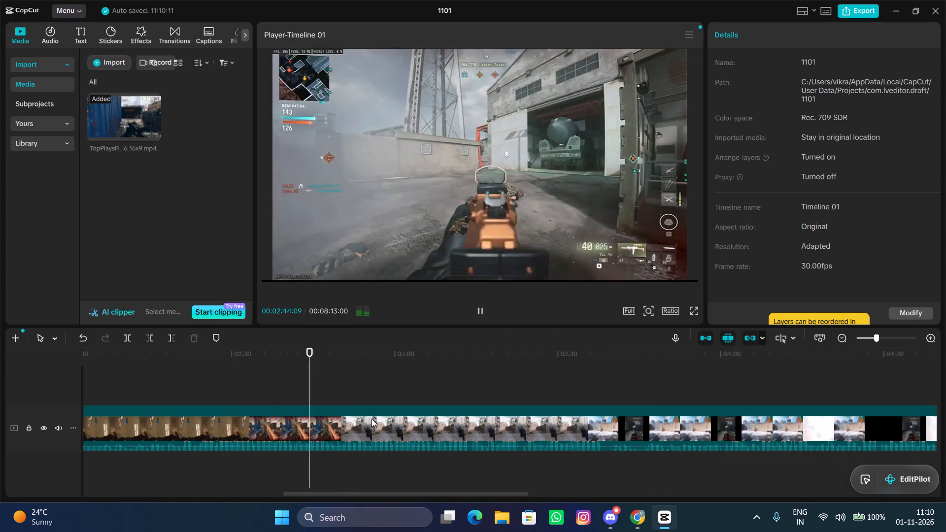
pyautogui.keyDown('ctrl'); pyautogui.scroll(16, 372, 419); pyautogui.keyUp('ctrl')
pyautogui.keyDown('ctrl'); pyautogui.scroll(12, 372, 419); pyautogui.keyUp('ctrl')
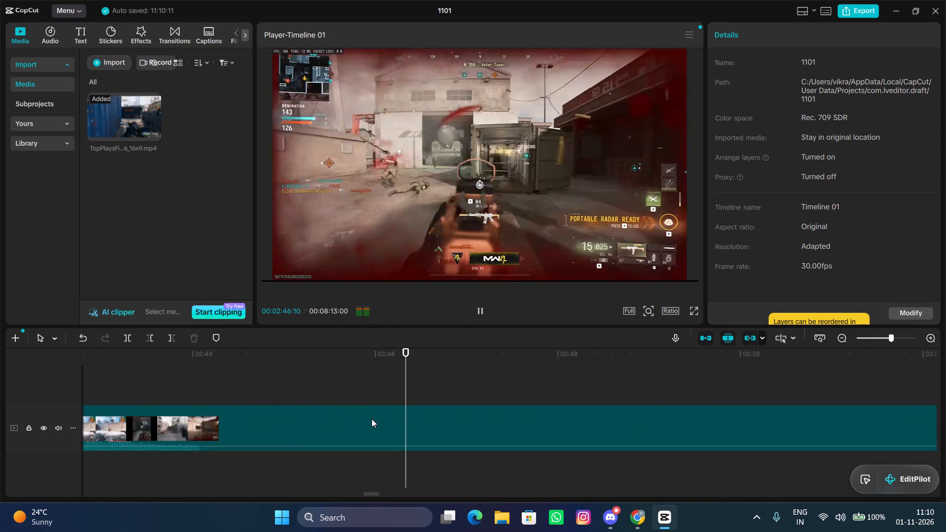
pyautogui.keyDown('ctrl'); pyautogui.scroll(5, 372, 419); pyautogui.keyUp('ctrl')
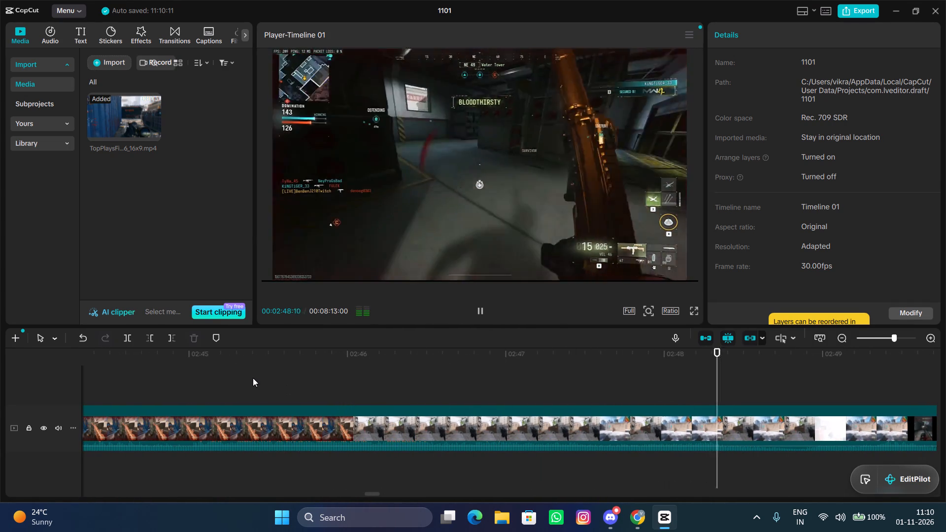
pyautogui.keyDown('ctrl'); pyautogui.scroll(-18, 253, 378); pyautogui.keyUp('ctrl')
pyautogui.keyDown('ctrl'); pyautogui.scroll(-19, 253, 378); pyautogui.keyUp('ctrl')
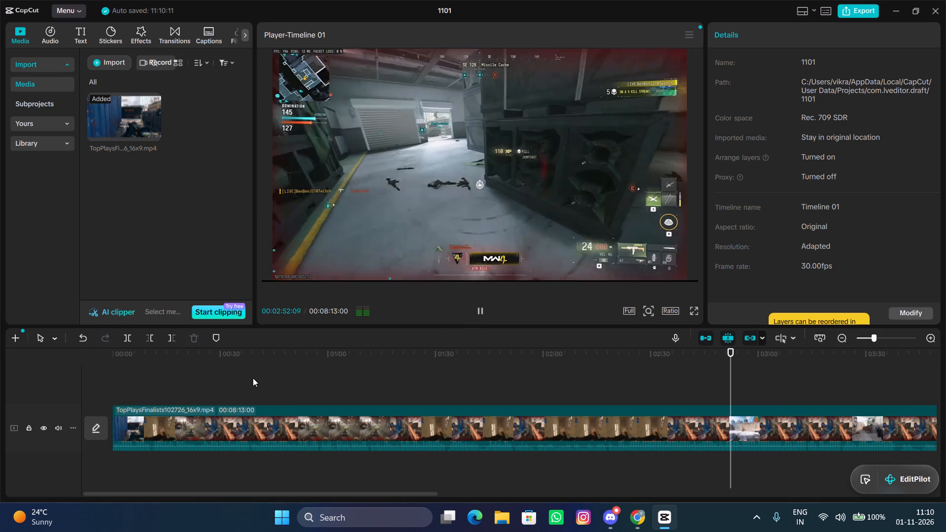
pyautogui.keyDown('ctrl'); pyautogui.scroll(-5, 253, 378); pyautogui.keyUp('ctrl')
pyautogui.hscroll(-2, 253, 378)
pyautogui.hscroll(1, 253, 378)
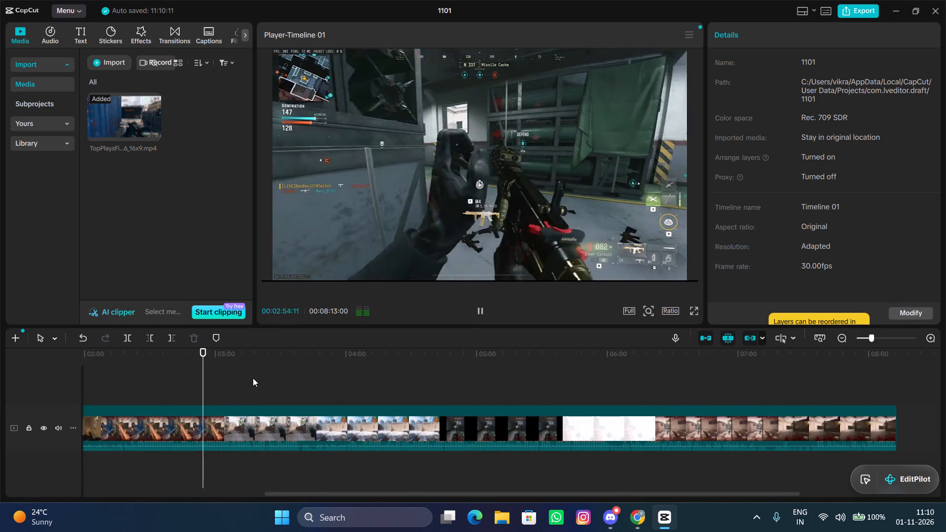
pyautogui.hscroll(1, 253, 378)
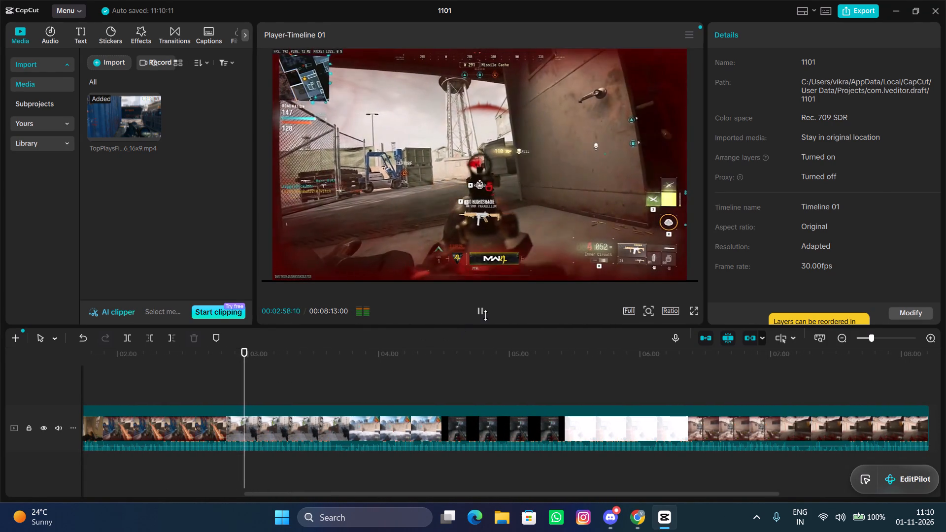
pyautogui.click(479, 311)
# Locate the gameplay segment's start at 00:02:18:02 and trim away everything before it in the timeline clip.
pyautogui.moveTo(306, 390); pyautogui.dragTo(333, 384)
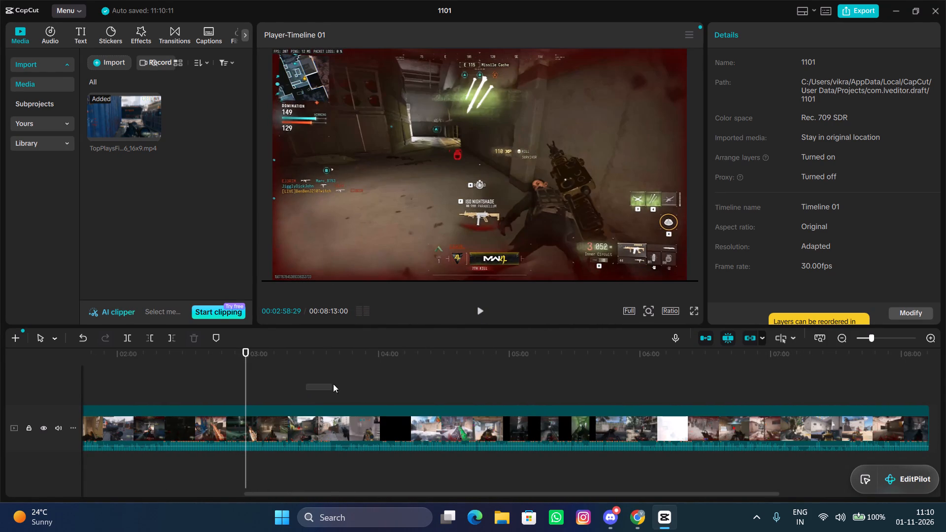
pyautogui.moveTo(333, 384); pyautogui.dragTo(368, 384)
pyautogui.moveTo(265, 420); pyautogui.dragTo(348, 423)
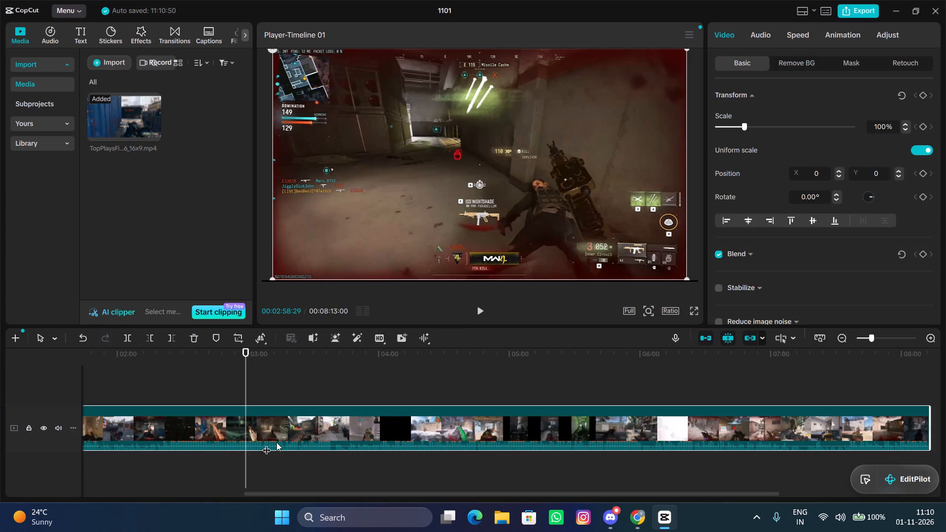
pyautogui.scroll(-2, 230, 424)
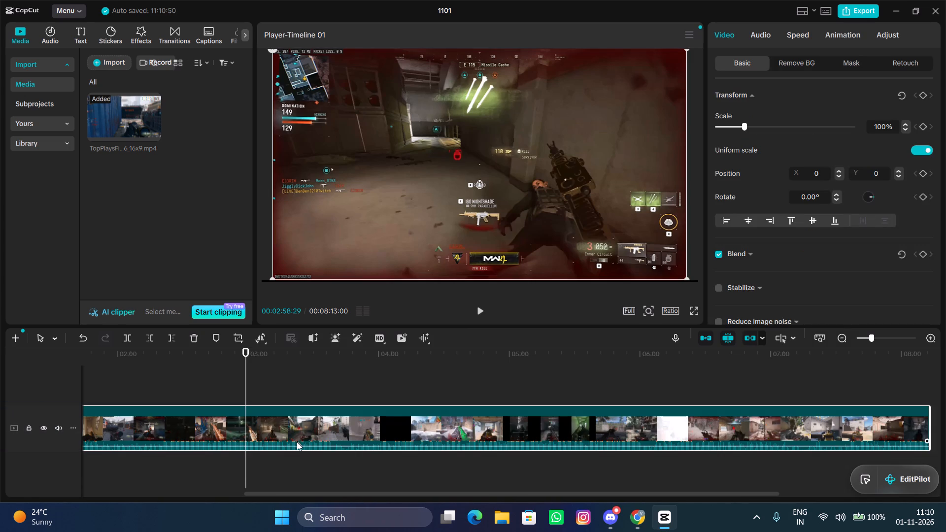
pyautogui.scroll(-2, 301, 451)
pyautogui.scroll(6, 301, 452)
pyautogui.scroll(-3, 272, 452)
pyautogui.moveTo(305, 463); pyautogui.dragTo(321, 464)
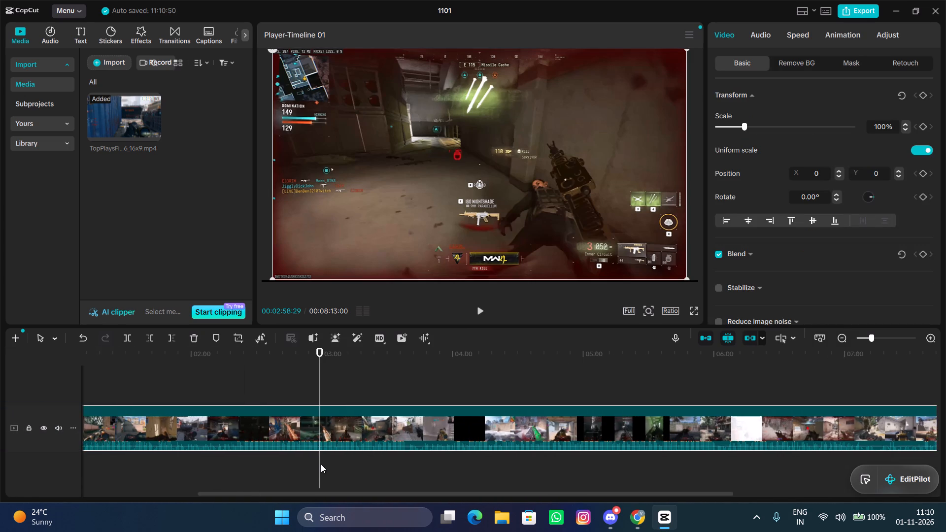
pyautogui.tripleClick(321, 464)
pyautogui.click(385, 460)
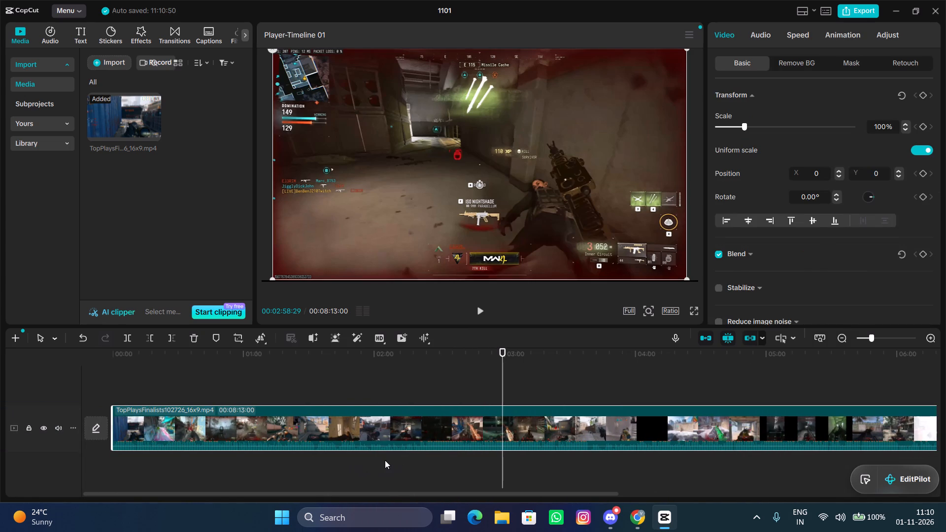
pyautogui.moveTo(387, 463); pyautogui.dragTo(404, 463)
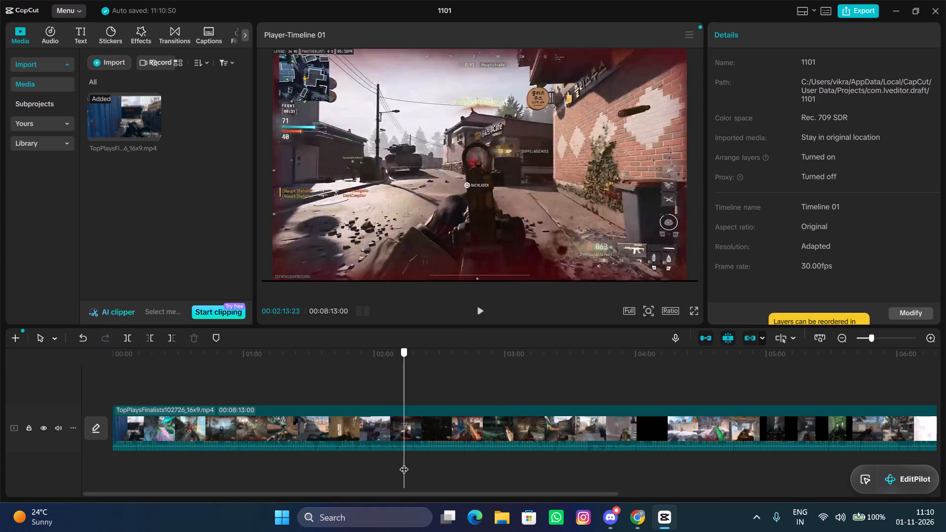
pyautogui.moveTo(404, 463); pyautogui.dragTo(414, 463)
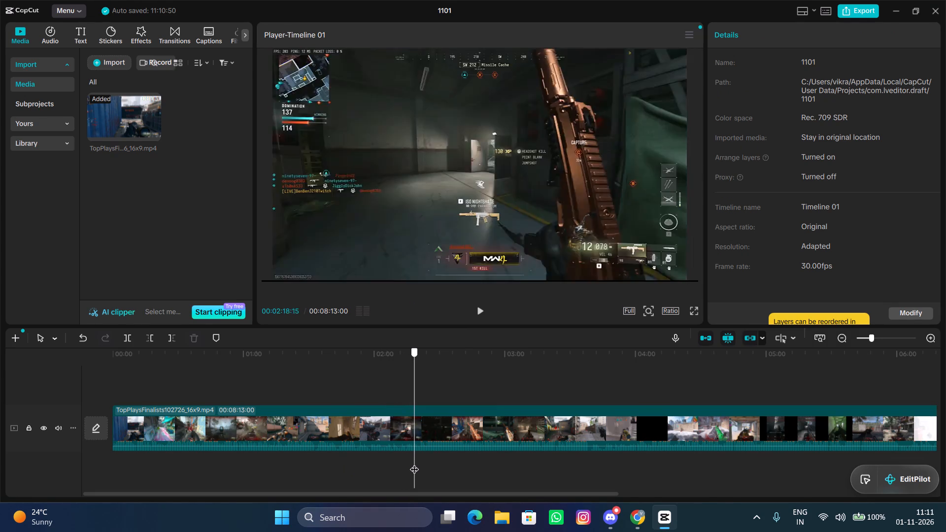
pyautogui.moveTo(414, 463); pyautogui.dragTo(413, 463)
pyautogui.click(416, 421)
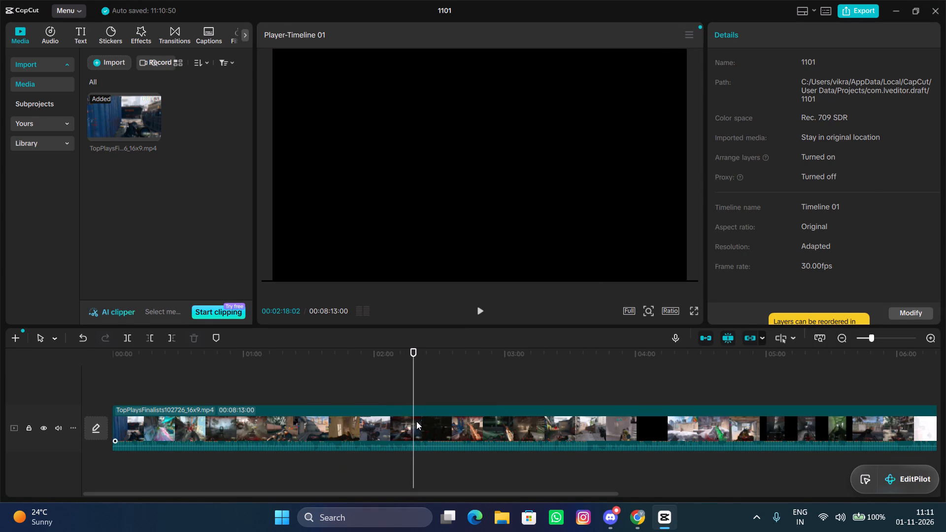
pyautogui.click(150, 337)
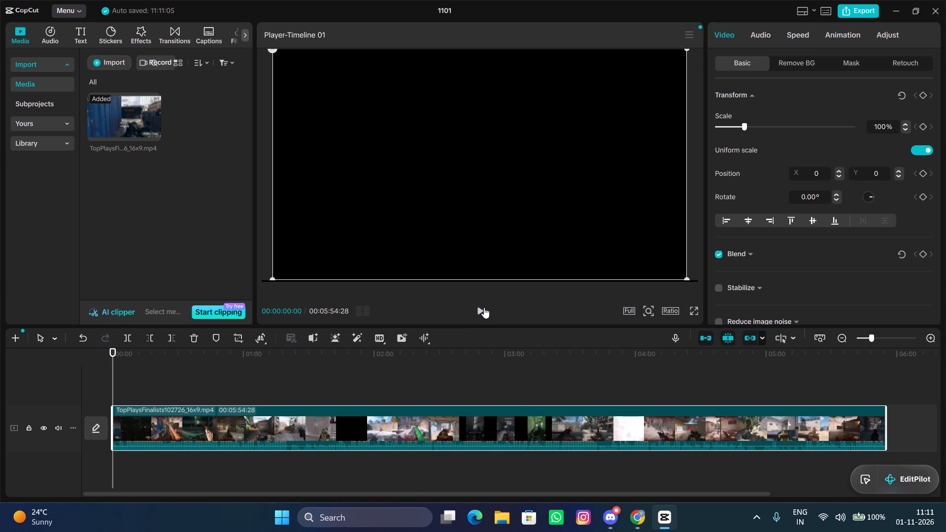
# Locate the end of the gameplay segment at 00:01:20:11 and trim away everything after it in the timeline clip.
pyautogui.click(484, 308)
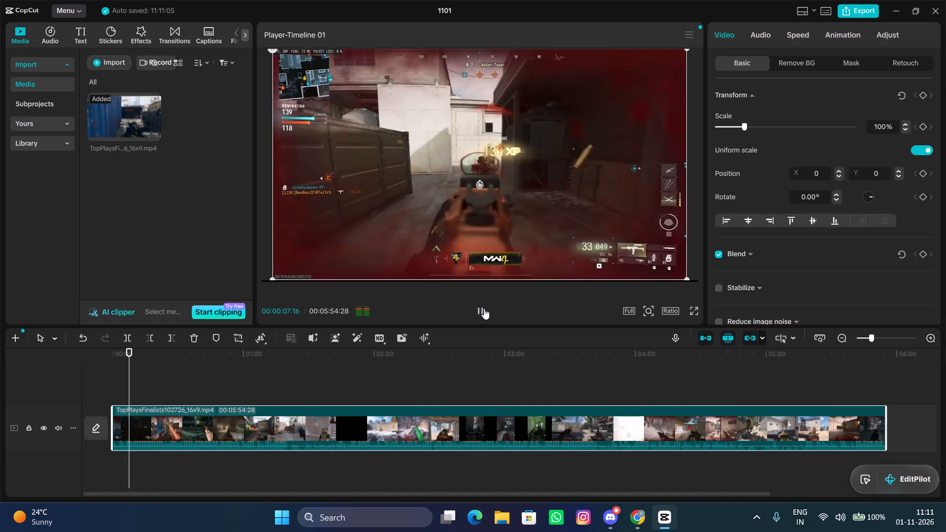
pyautogui.click(484, 308)
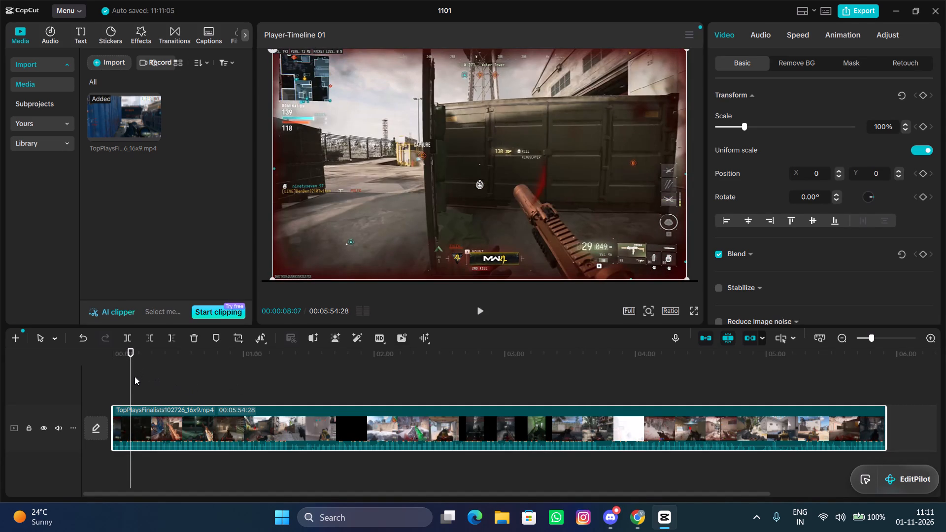
pyautogui.moveTo(133, 380); pyautogui.dragTo(158, 376)
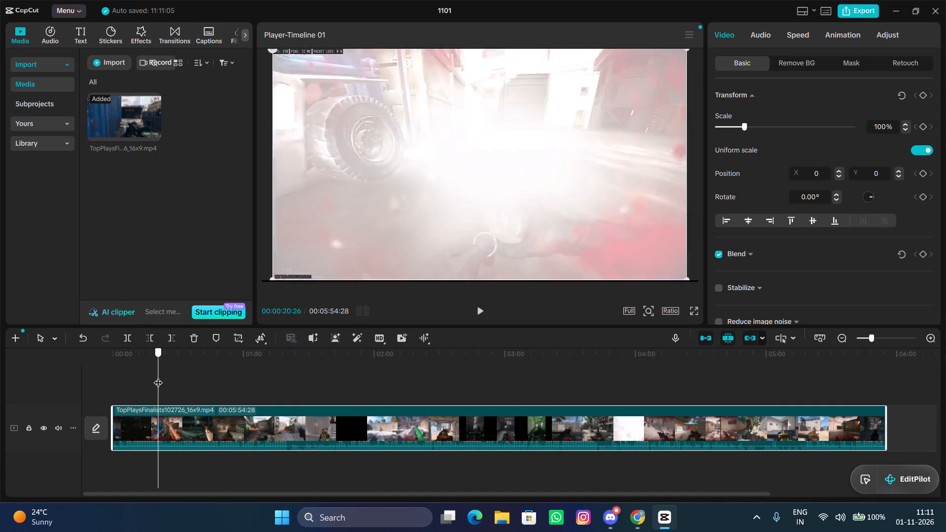
pyautogui.moveTo(158, 376); pyautogui.dragTo(167, 373)
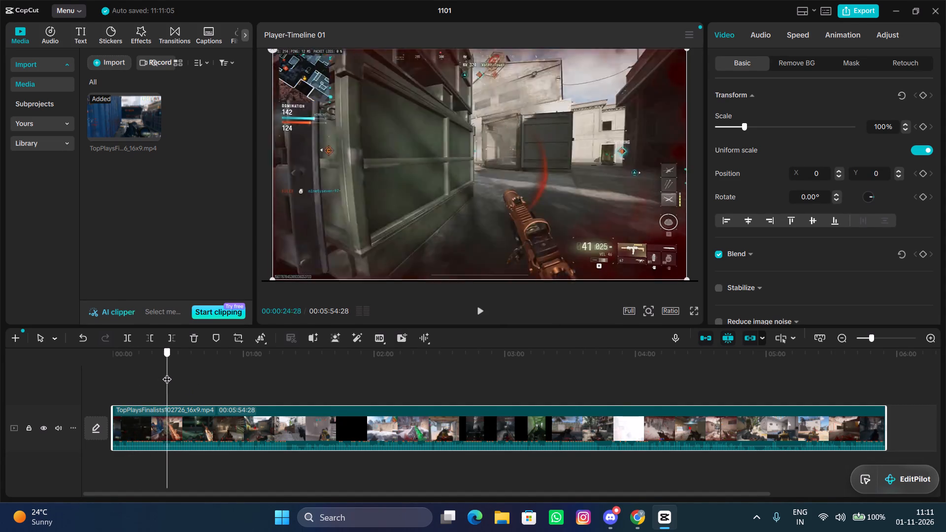
pyautogui.moveTo(167, 373); pyautogui.dragTo(183, 373)
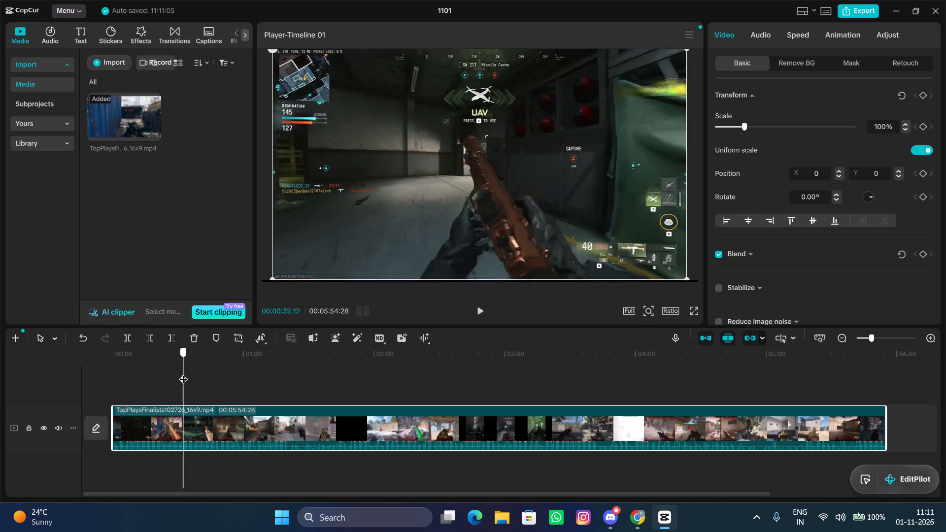
pyautogui.moveTo(183, 373); pyautogui.dragTo(198, 371)
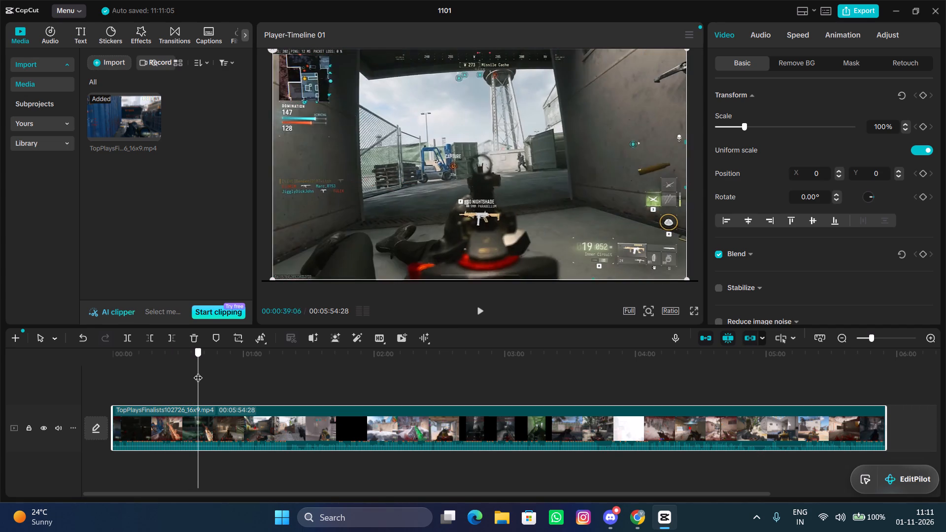
pyautogui.moveTo(198, 371); pyautogui.dragTo(213, 371)
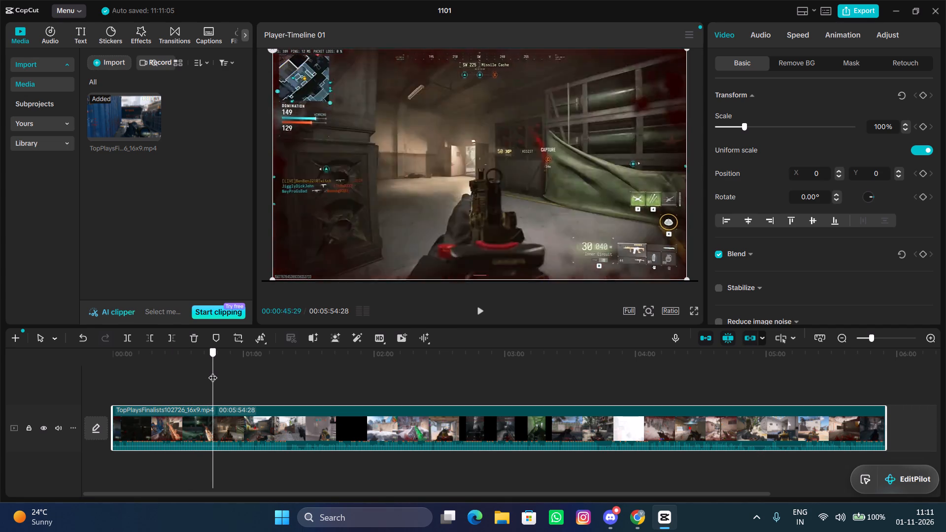
pyautogui.moveTo(213, 371); pyautogui.dragTo(227, 371)
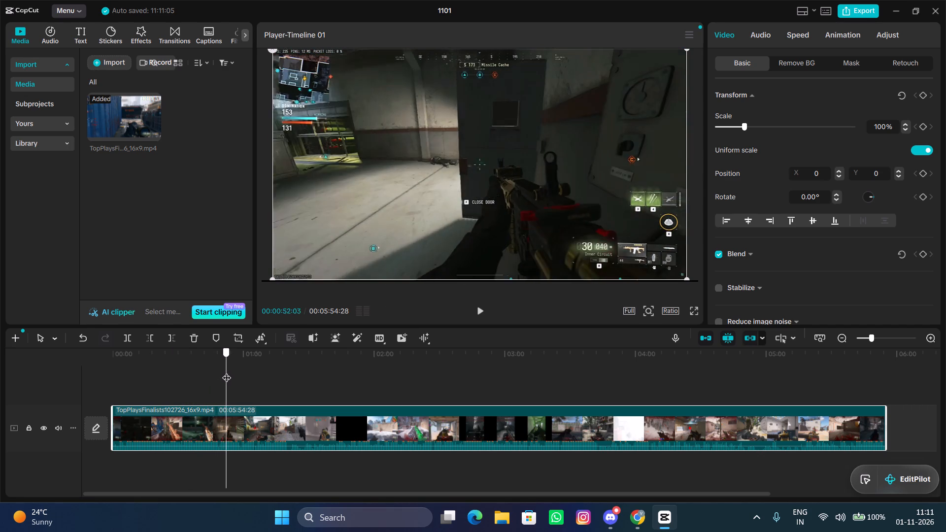
pyautogui.moveTo(227, 371); pyautogui.dragTo(282, 370)
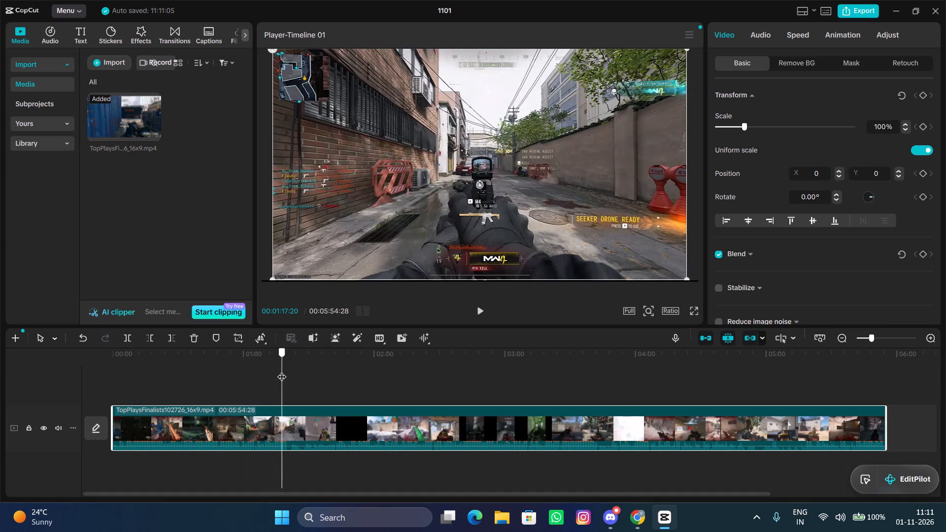
pyautogui.moveTo(282, 370); pyautogui.dragTo(279, 370)
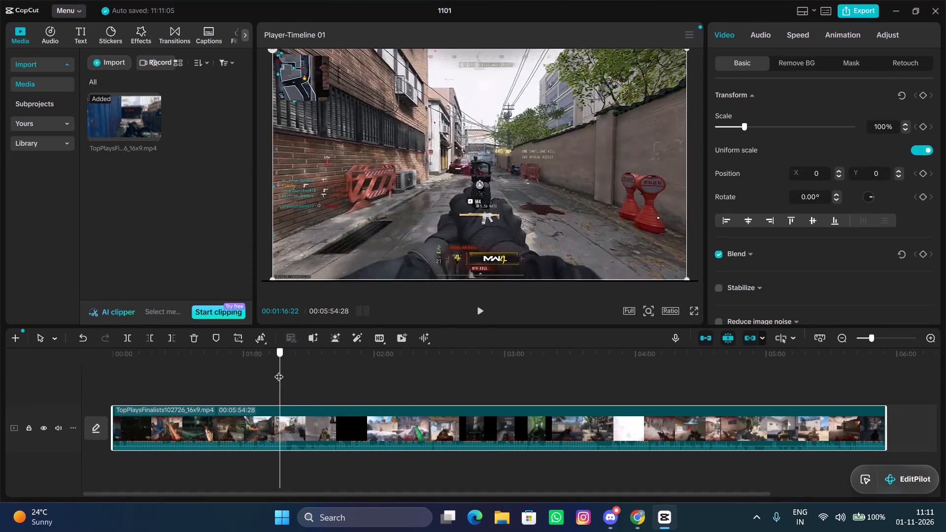
pyautogui.moveTo(279, 370); pyautogui.dragTo(288, 370)
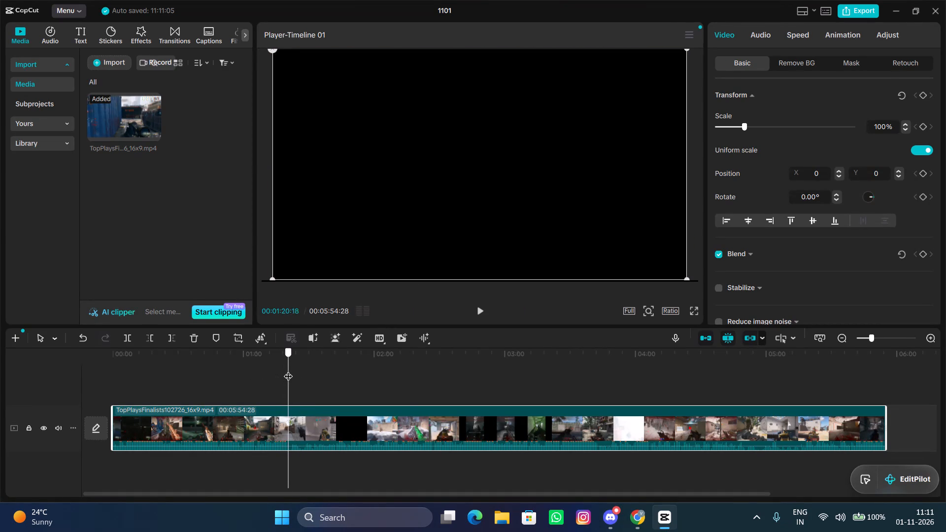
pyautogui.moveTo(288, 370); pyautogui.dragTo(288, 370)
pyautogui.click(288, 422)
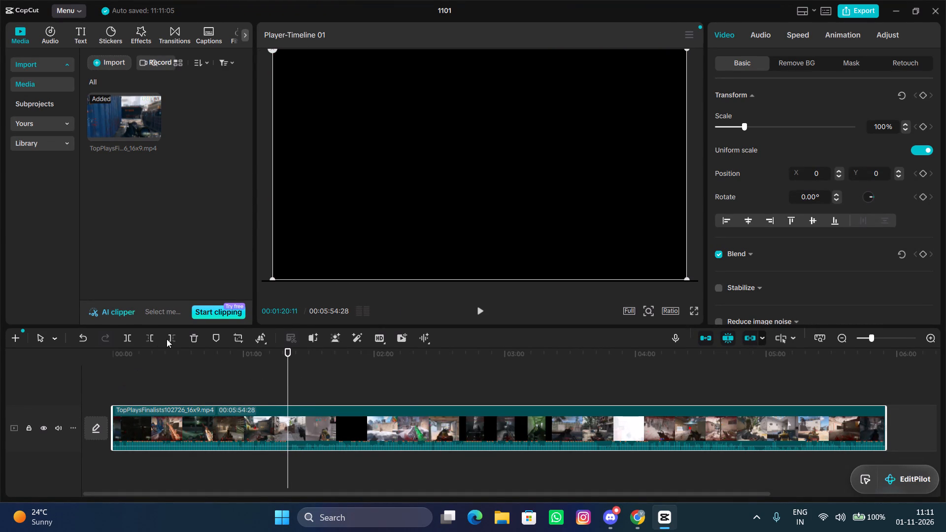
pyautogui.click(175, 335)
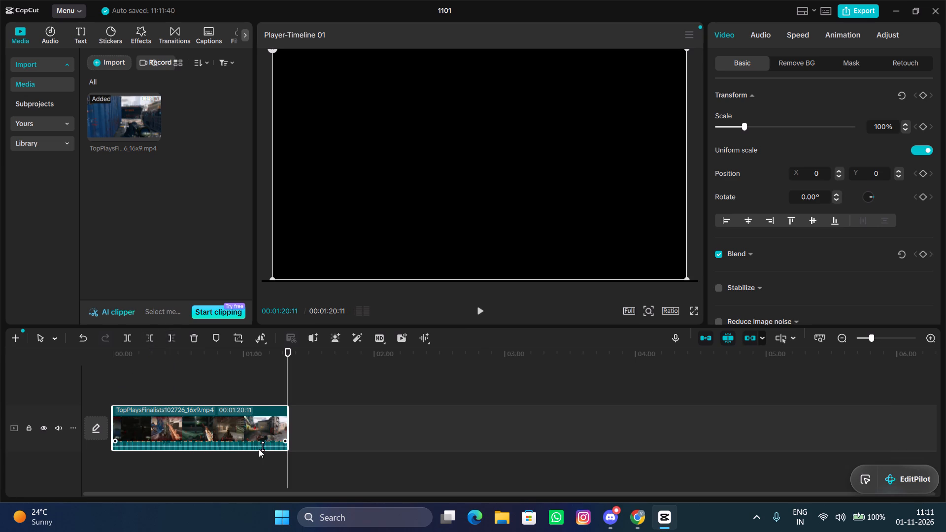
# Preview the trimmed clip from its start to about 00:00:09.
pyautogui.click(105, 394)
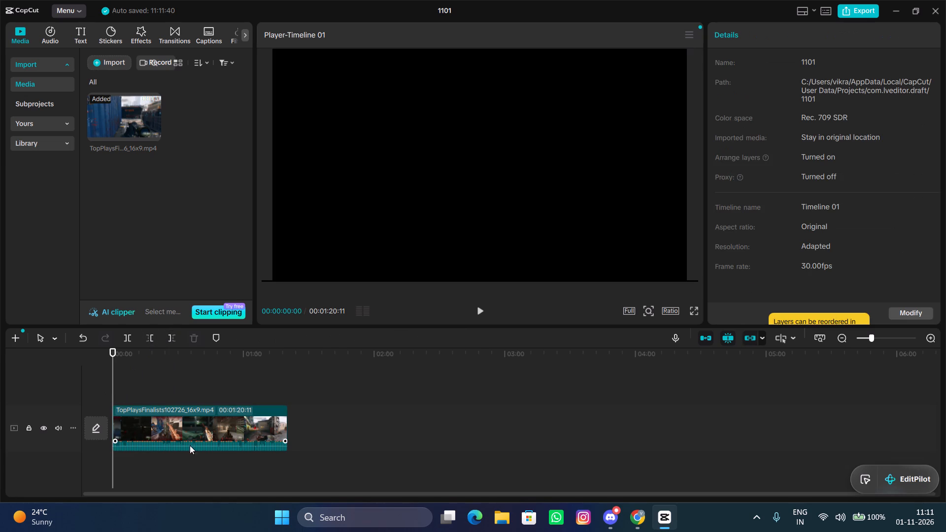
pyautogui.click(233, 445)
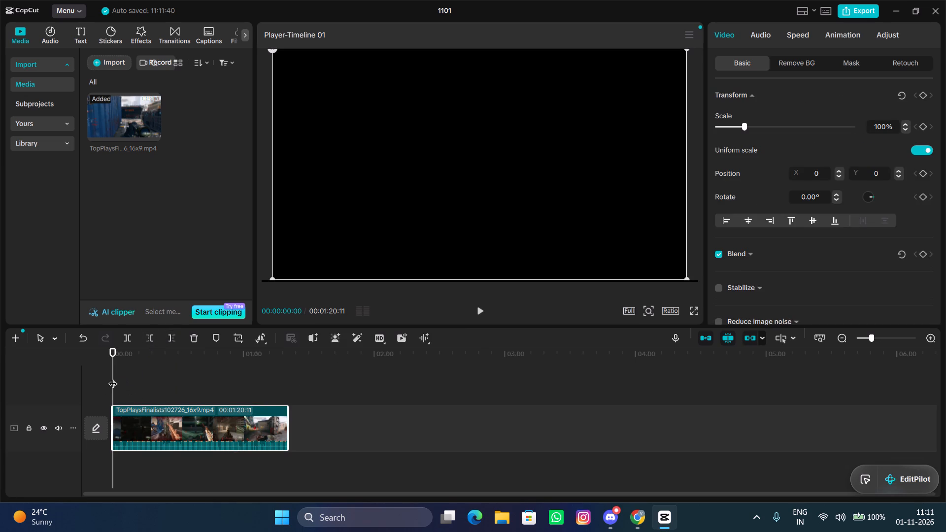
pyautogui.moveTo(113, 377); pyautogui.dragTo(133, 377)
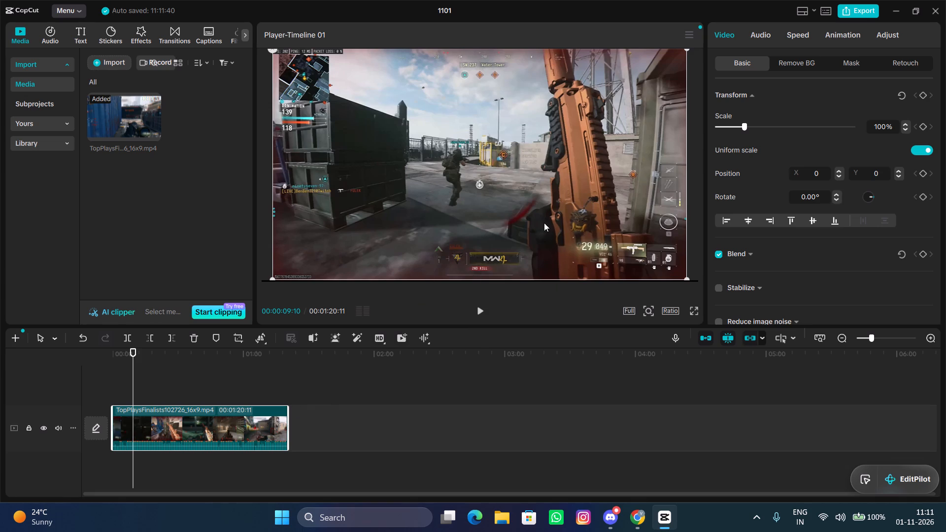
pyautogui.click(565, 210)
# Open the export settings and set the resolution to 4K, the bit rate to Higher and the frame rate to 60fps.
pyautogui.click(867, 13)
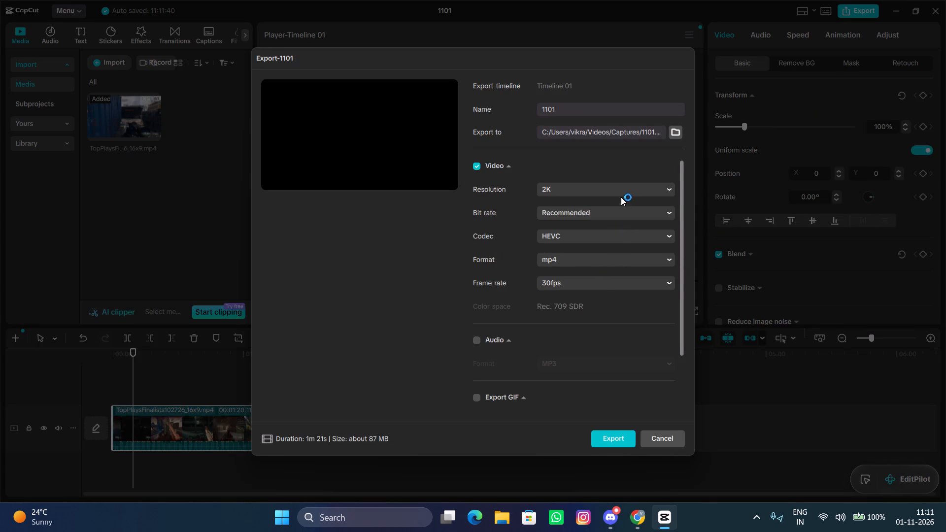
pyautogui.click(622, 194)
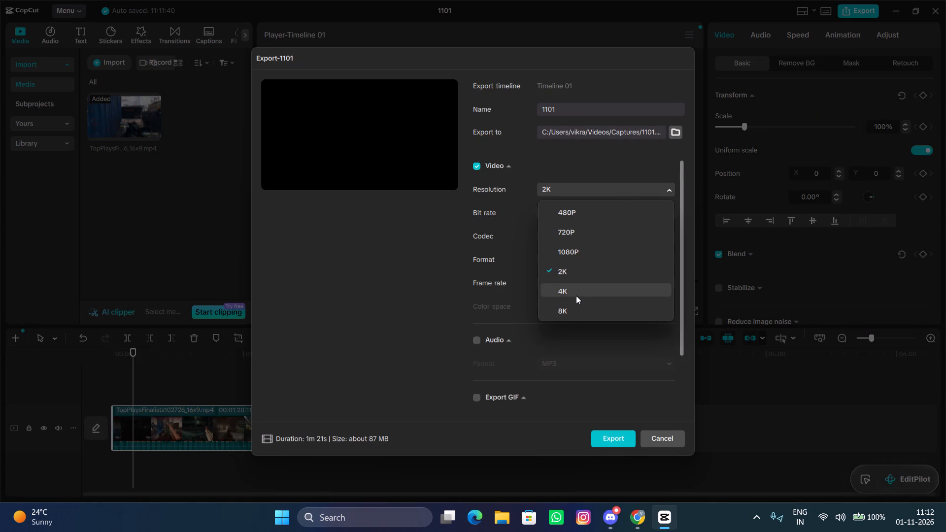
pyautogui.click(574, 291)
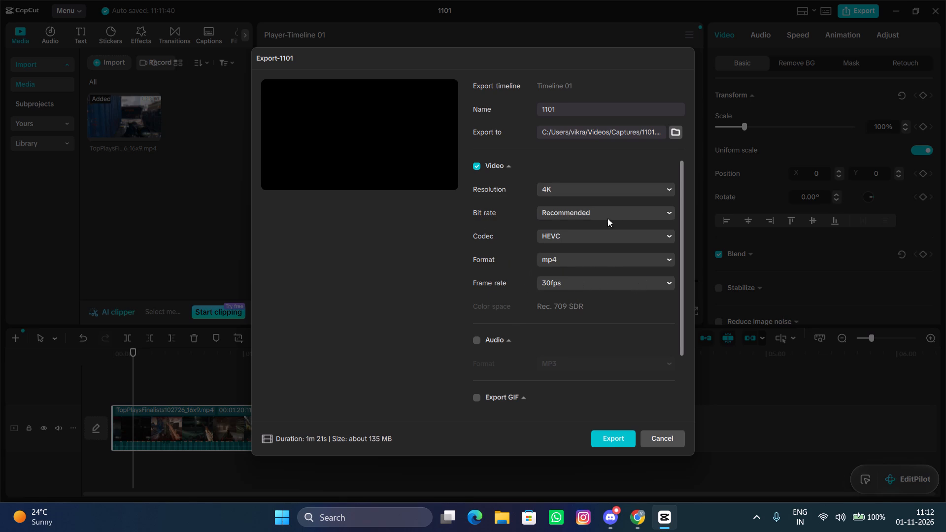
pyautogui.click(623, 212)
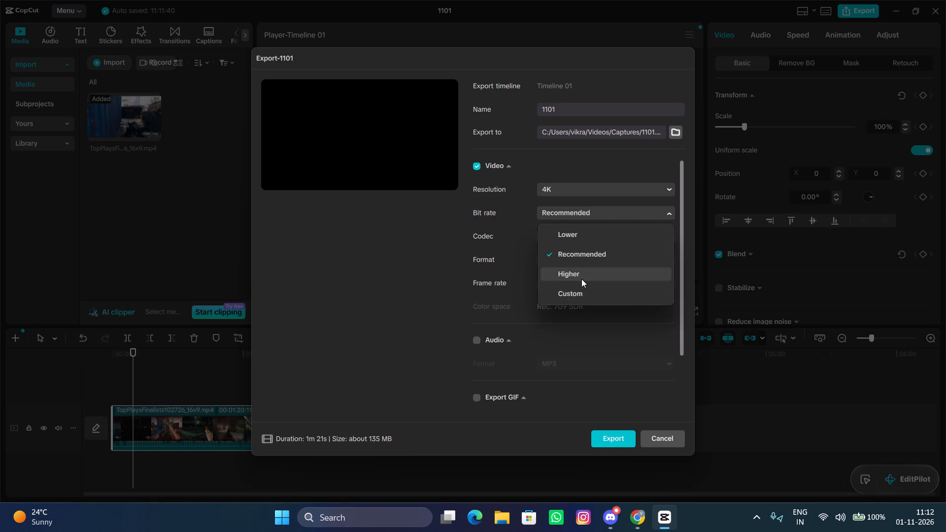
pyautogui.click(581, 279)
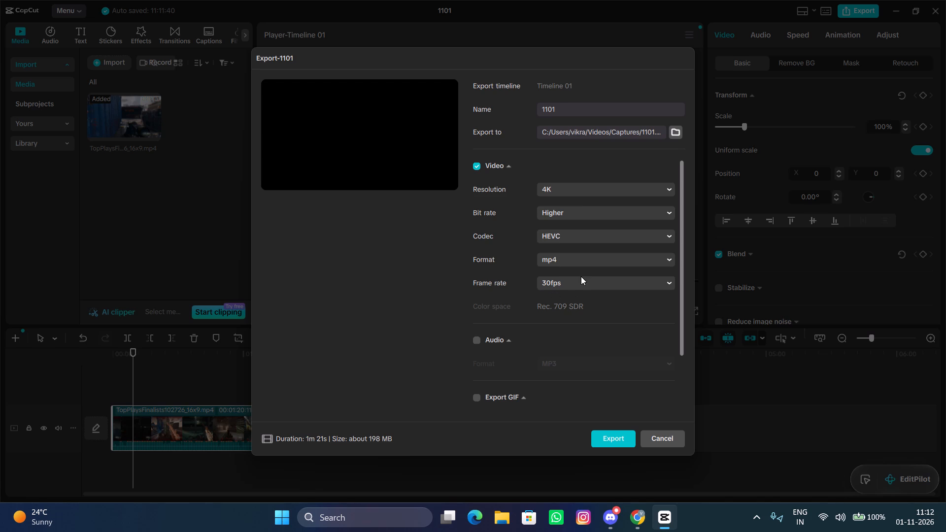
pyautogui.click(581, 278)
pyautogui.click(574, 423)
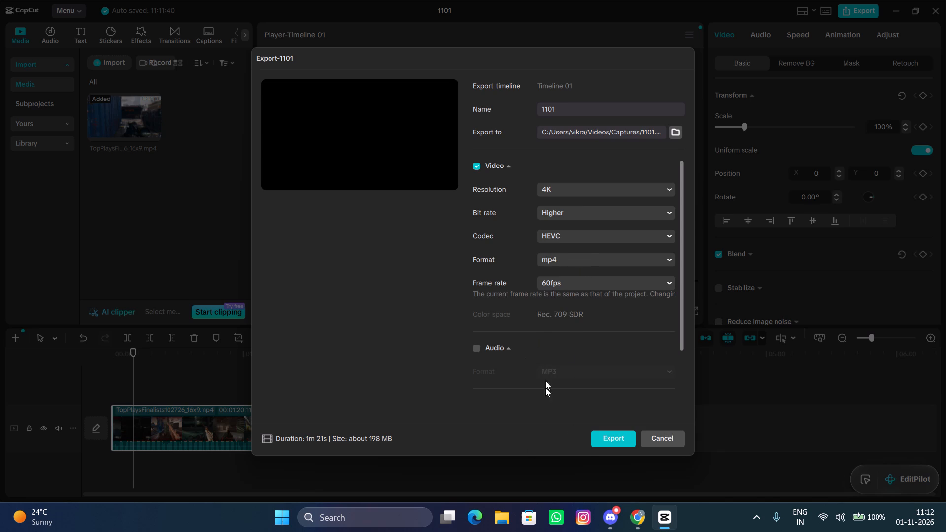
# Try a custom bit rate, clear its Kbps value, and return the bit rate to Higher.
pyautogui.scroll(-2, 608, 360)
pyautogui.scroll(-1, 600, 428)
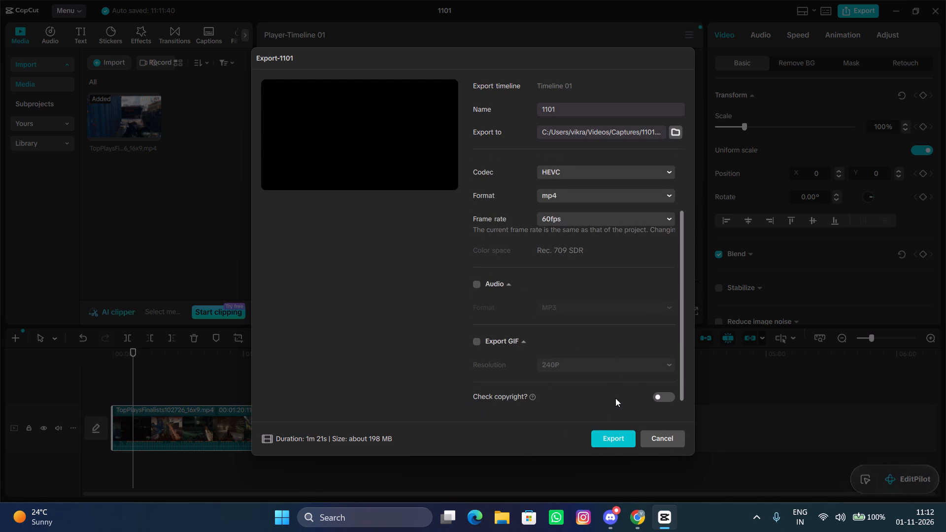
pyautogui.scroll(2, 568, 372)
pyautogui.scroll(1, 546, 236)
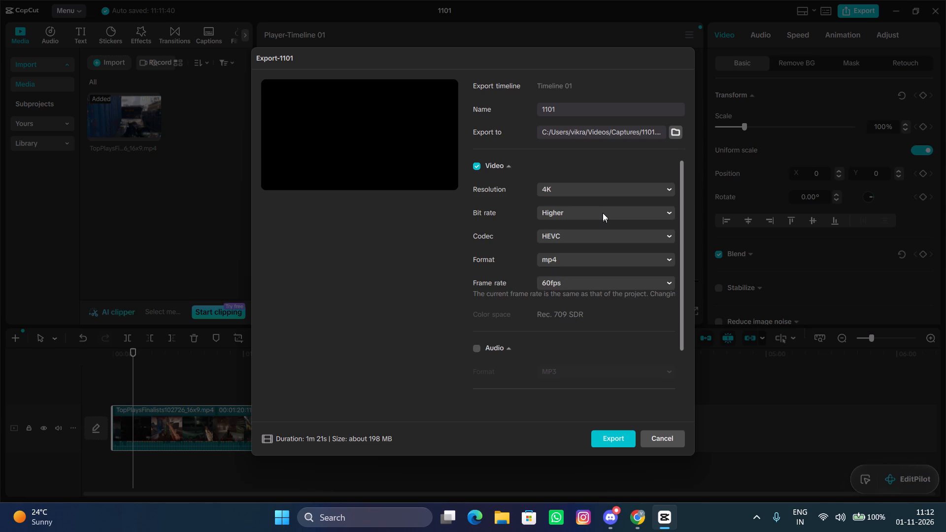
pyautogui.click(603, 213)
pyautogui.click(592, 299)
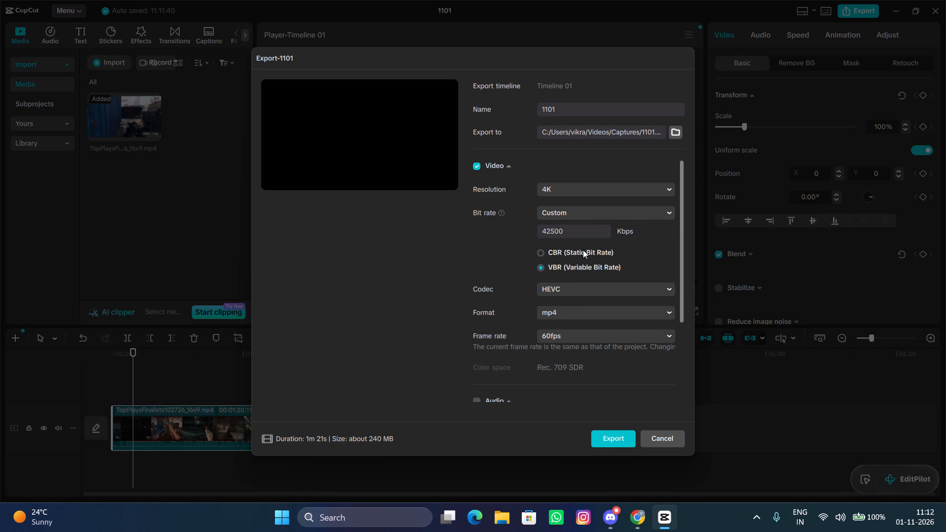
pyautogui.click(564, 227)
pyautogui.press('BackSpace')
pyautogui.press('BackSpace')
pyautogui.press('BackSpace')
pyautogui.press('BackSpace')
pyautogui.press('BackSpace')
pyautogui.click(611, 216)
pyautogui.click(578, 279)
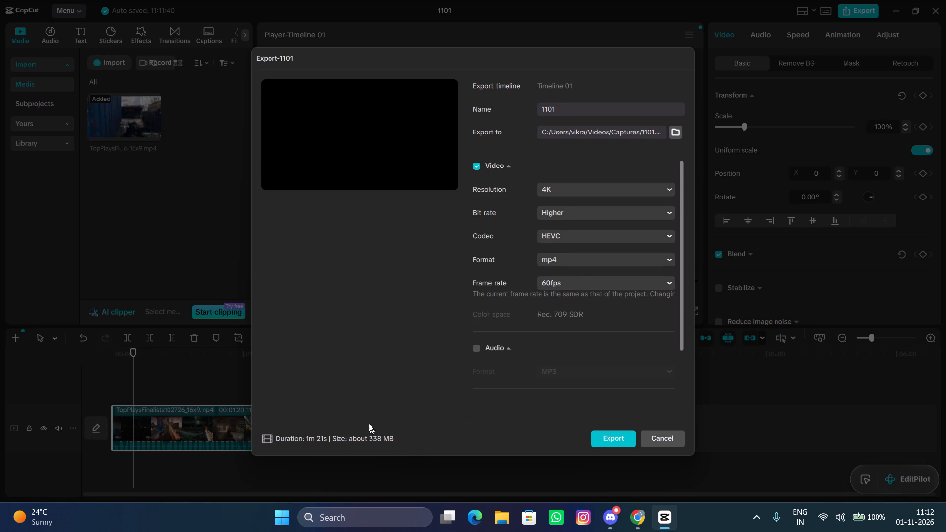
# Check the remaining export options and export the trimmed video as 1101.
pyautogui.scroll(-4, 588, 335)
pyautogui.scroll(9, 587, 357)
pyautogui.click(606, 447)
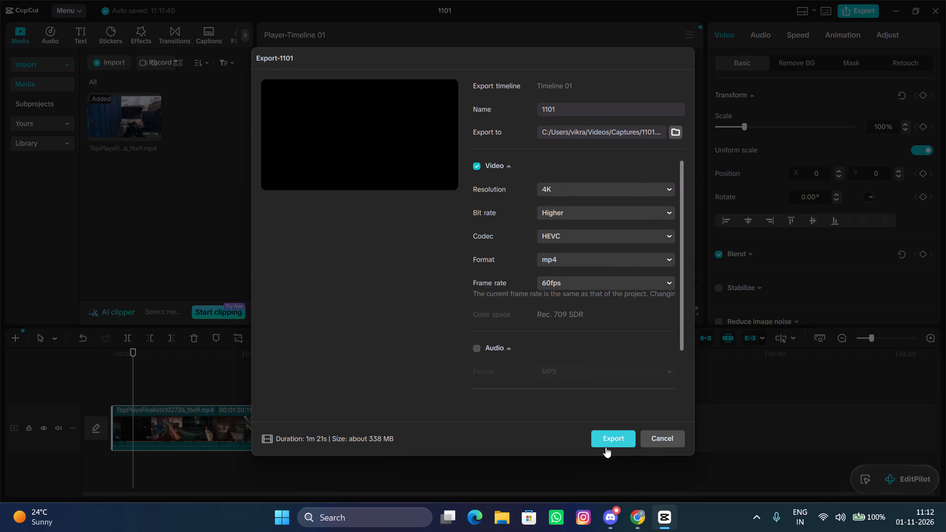
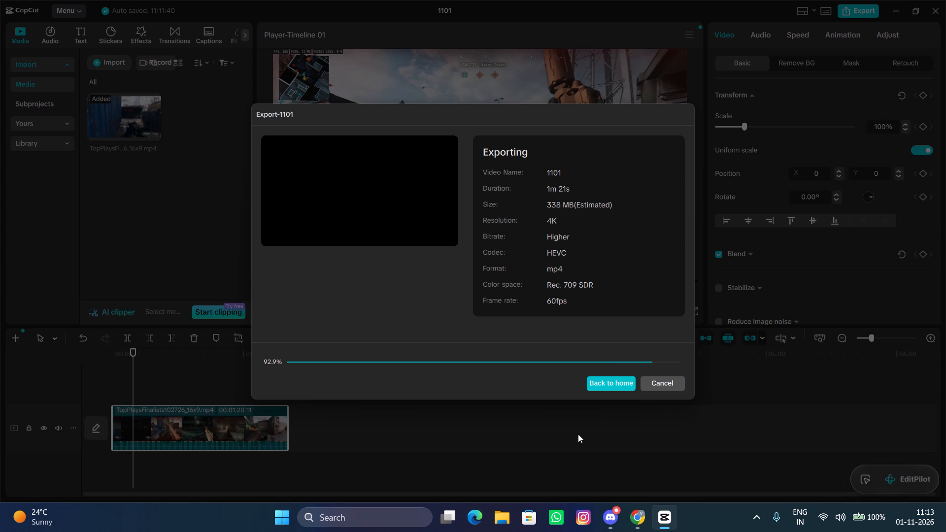
# Switch to Chrome and open a new browser tab.
pyautogui.click(627, 528)
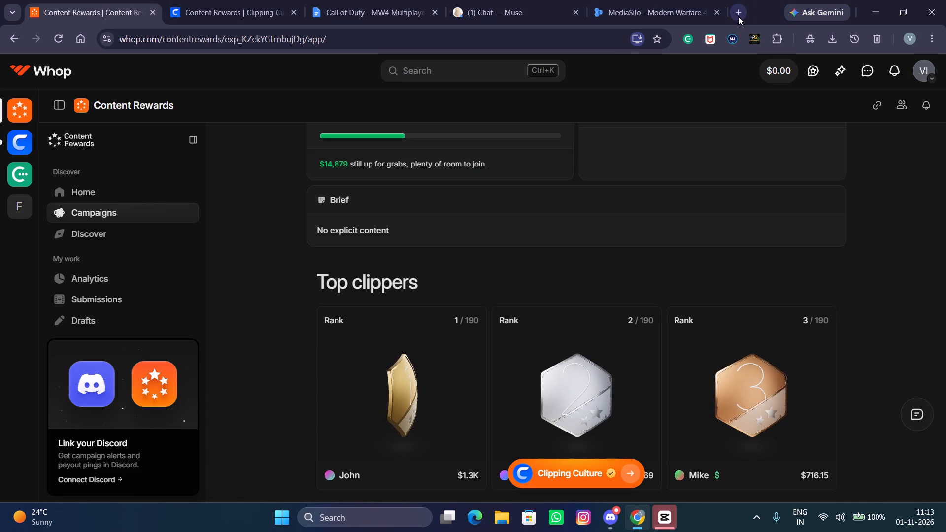
pyautogui.click(738, 16)
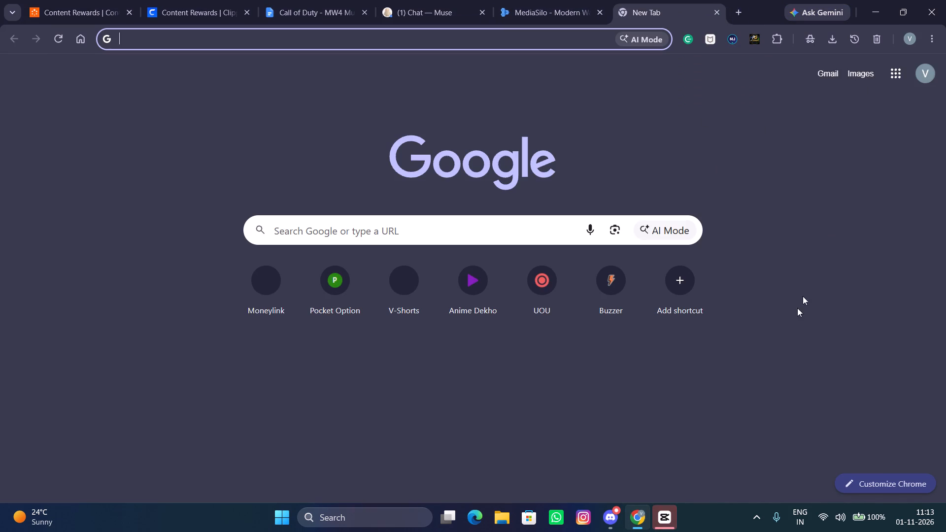
# Switch to CapCut, pause the exported video's preview and close the export window without sharing.
pyautogui.click(661, 529)
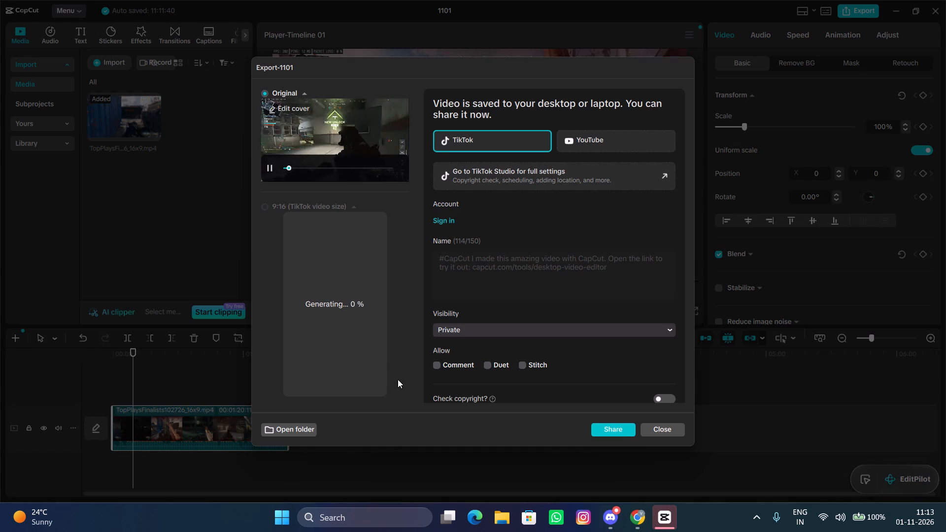
pyautogui.click(272, 167)
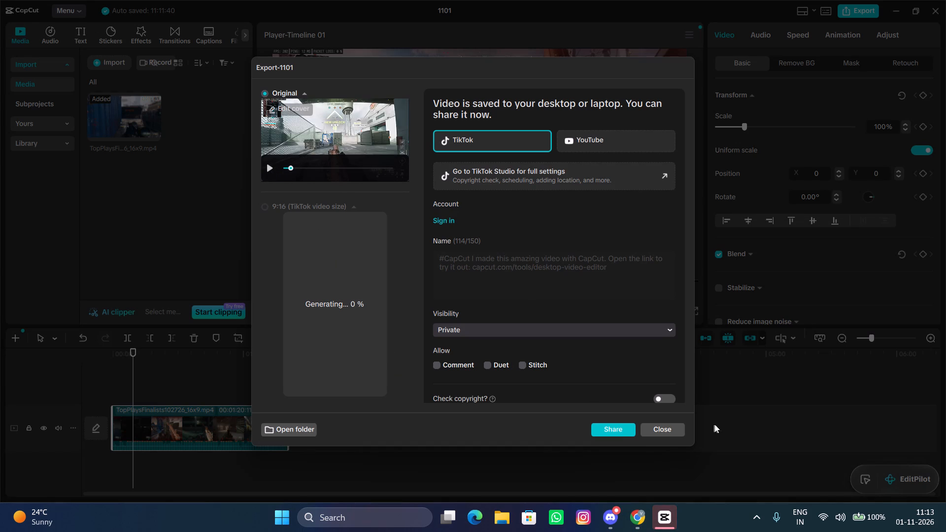
pyautogui.click(649, 432)
# Switch to the new tab in Chrome and open Google Drive.
pyautogui.click(637, 528)
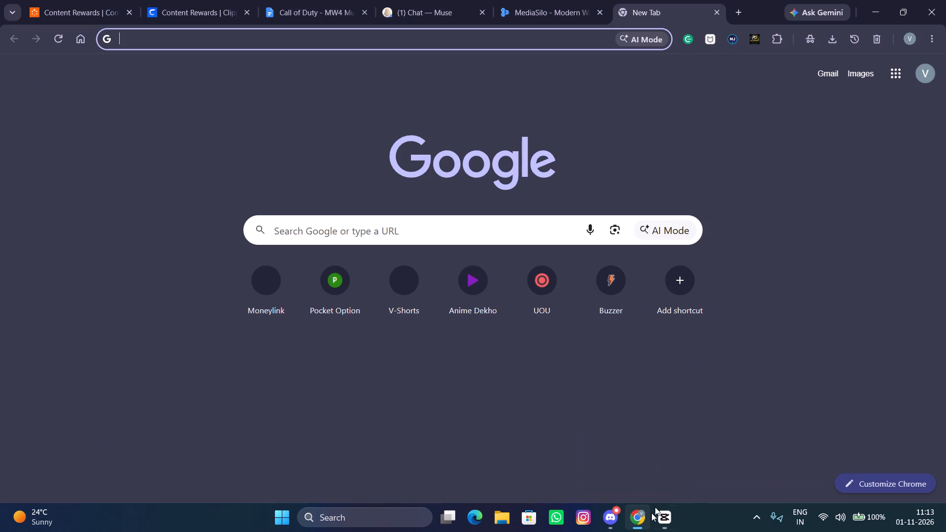
pyautogui.click(893, 68)
pyautogui.click(826, 172)
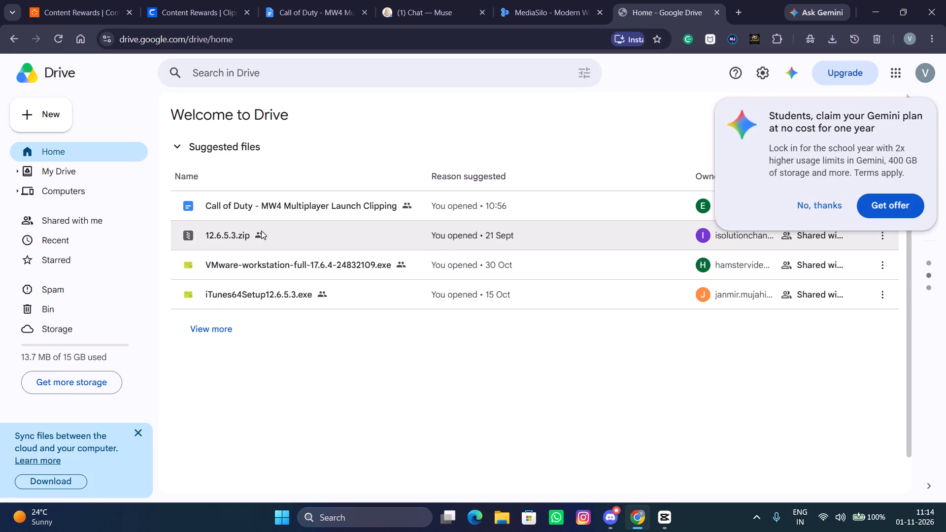
pyautogui.click(285, 343)
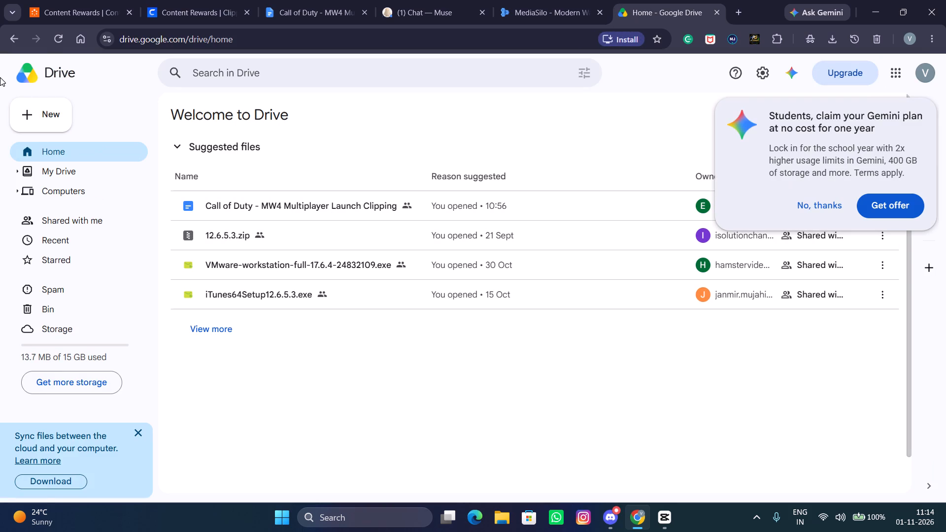
# Upload the video file 1101 from the Captures folder in Videos to Google Drive.
pyautogui.click(35, 110)
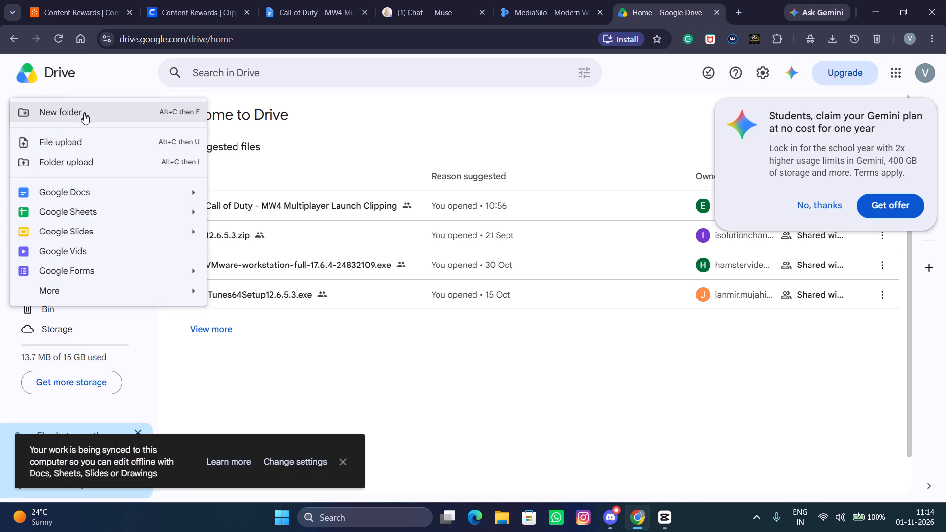
pyautogui.click(62, 146)
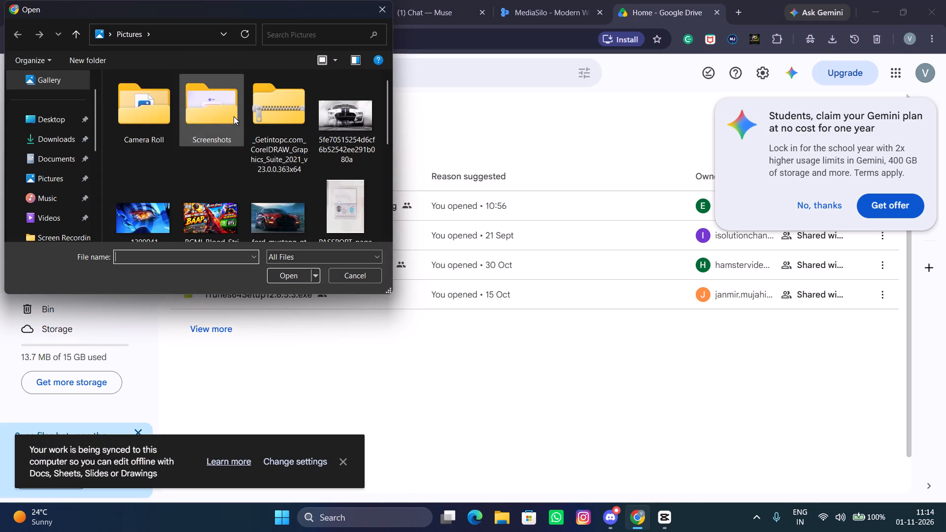
pyautogui.scroll(-9, 309, 159)
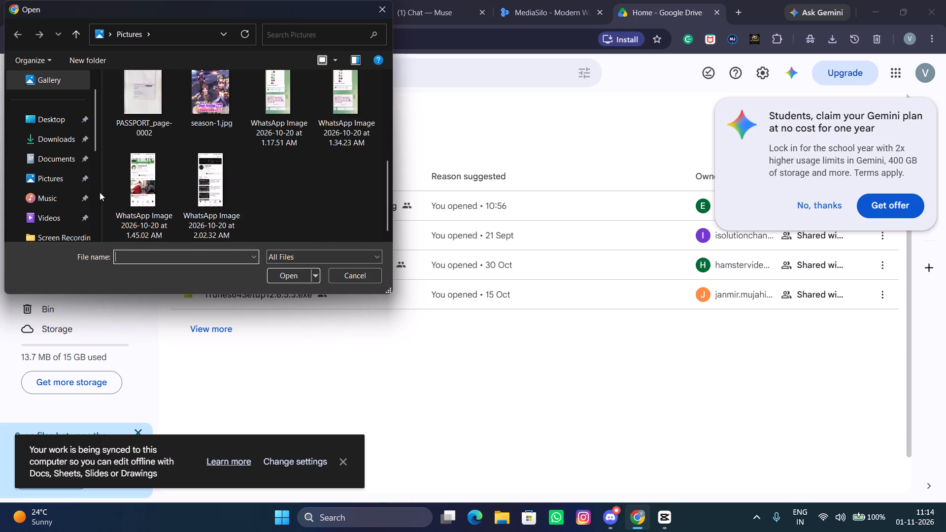
pyautogui.scroll(-1, 44, 196)
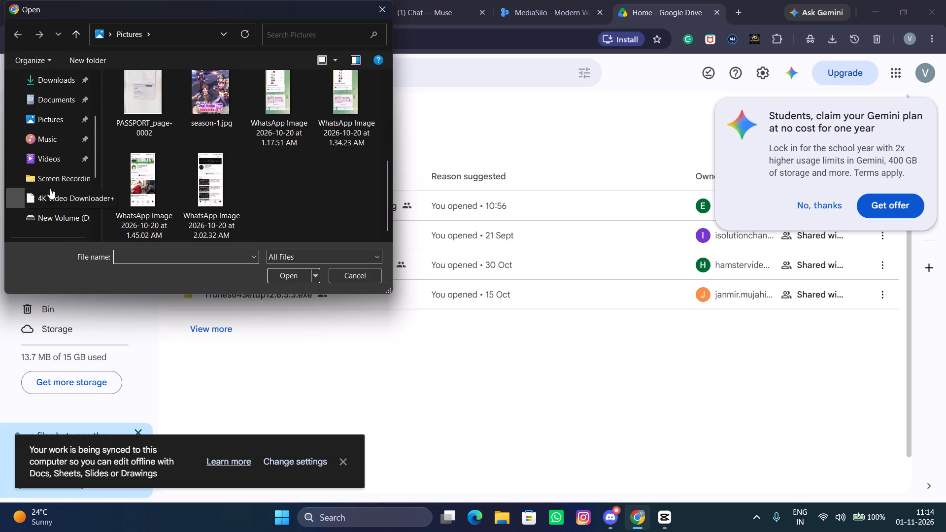
pyautogui.click(56, 180)
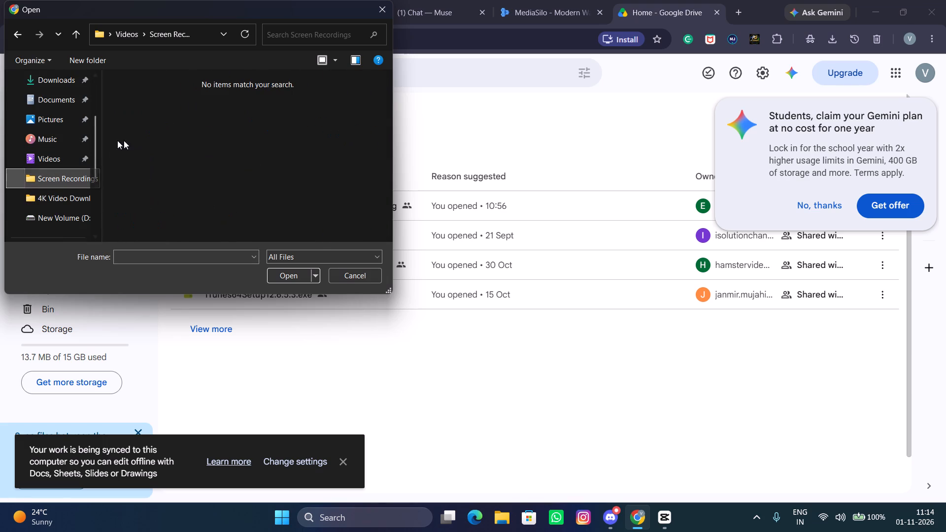
pyautogui.click(52, 160)
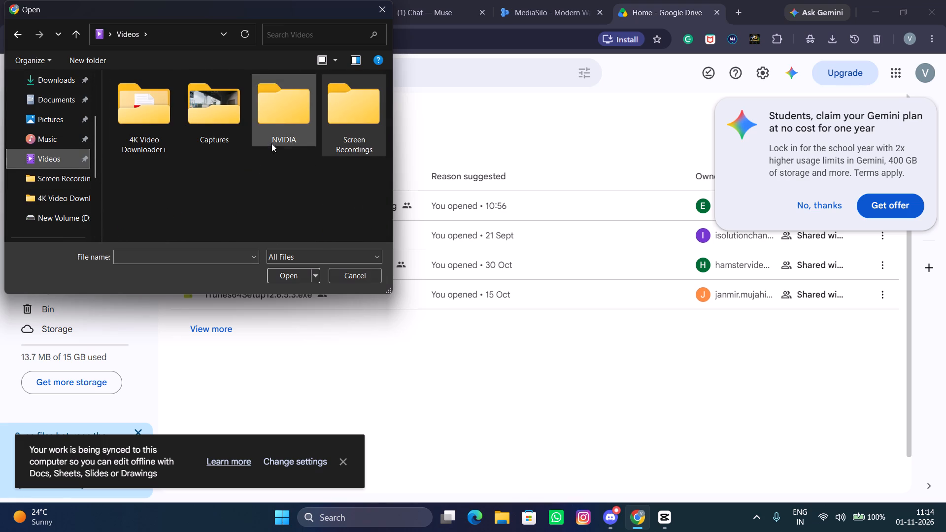
pyautogui.doubleClick(215, 114)
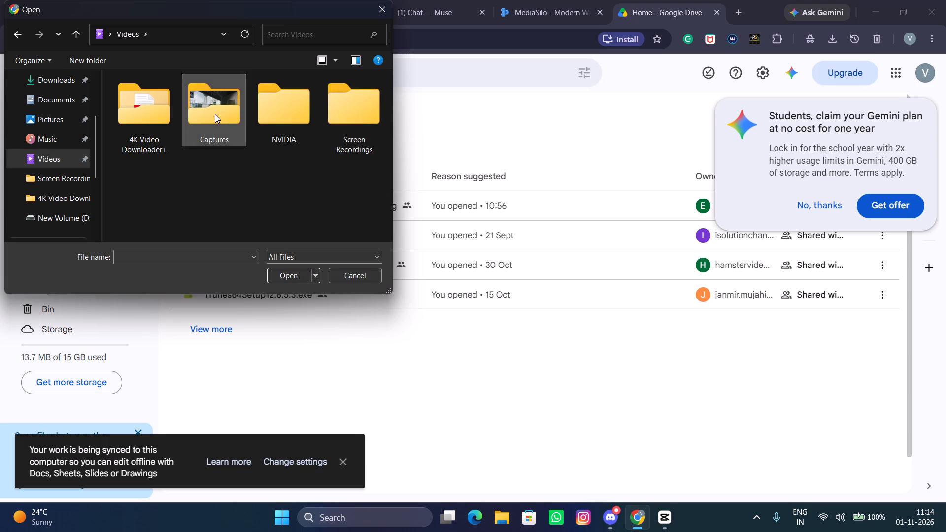
pyautogui.click(153, 113)
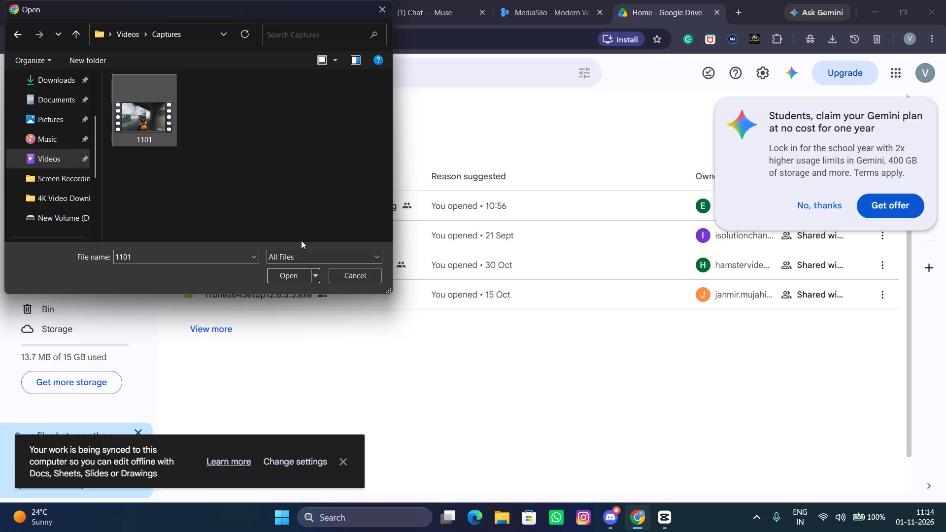
pyautogui.click(290, 276)
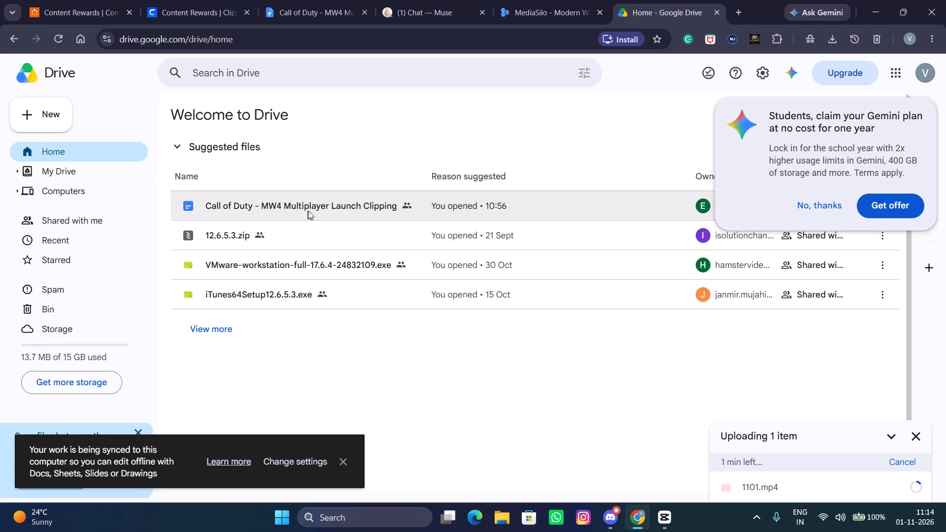
# Decline the student Gemini plan offer in Google Drive.
pyautogui.click(821, 211)
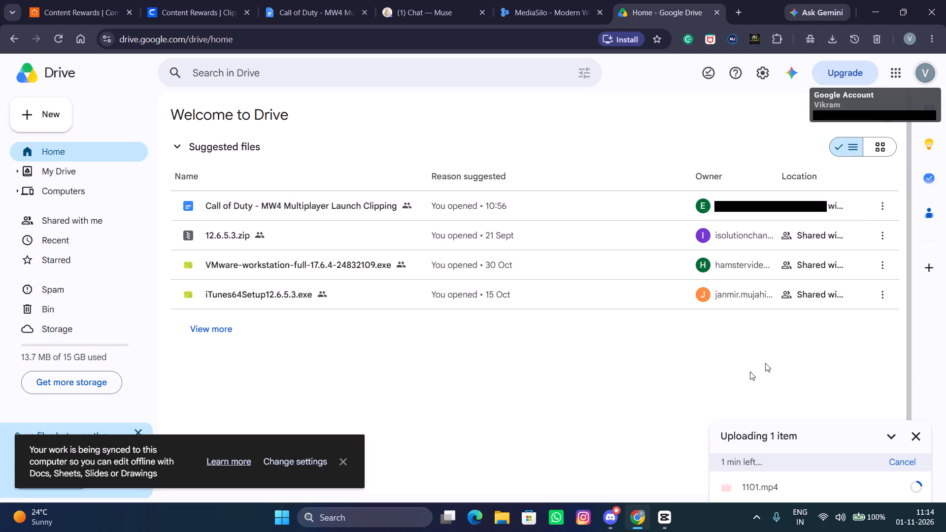
pyautogui.scroll(2, 459, 376)
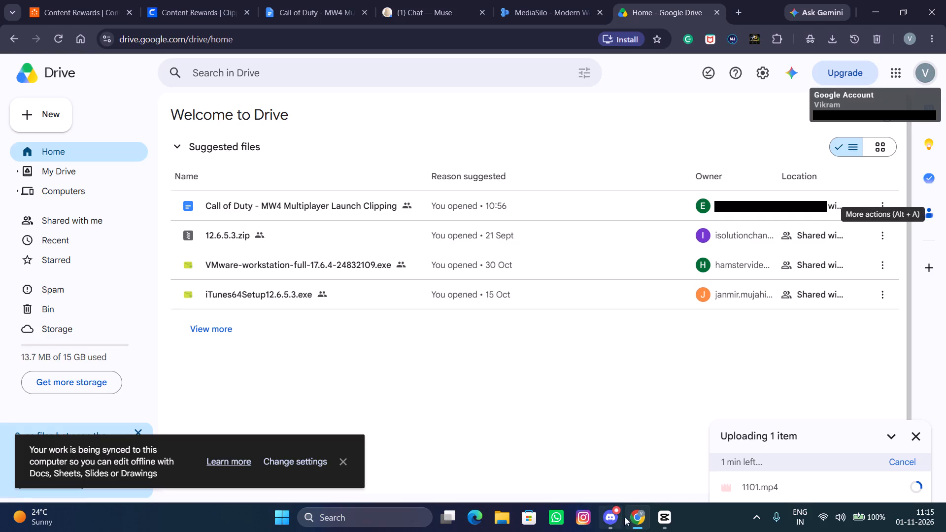
# Switch to CapCut, trim the exported part off the clip's start and extend its end to a duration of 00:03:59:19.
pyautogui.click(669, 513)
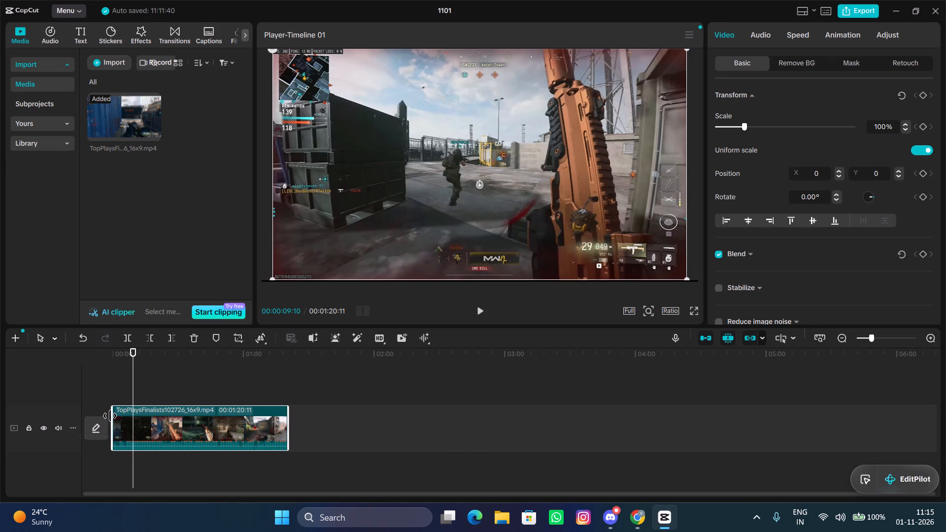
pyautogui.moveTo(110, 416); pyautogui.dragTo(281, 420)
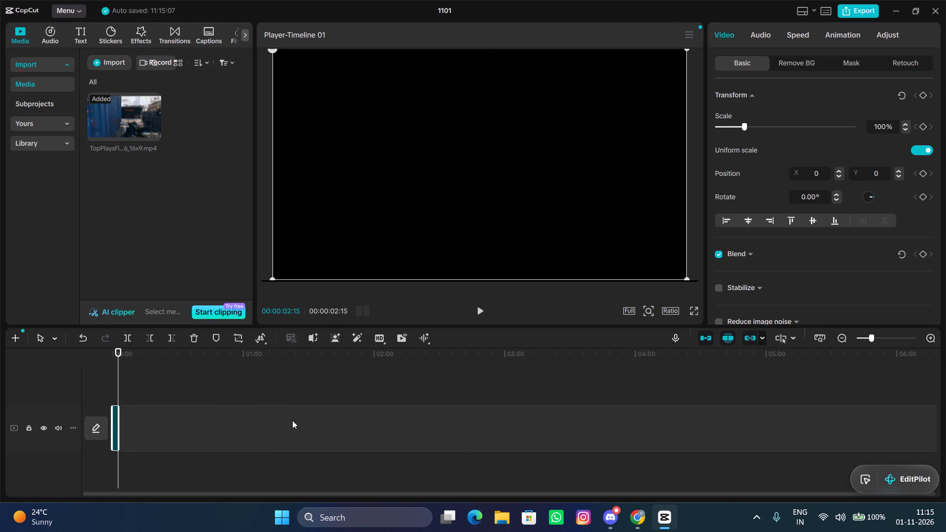
pyautogui.moveTo(120, 421); pyautogui.dragTo(634, 419)
# Find the black gap at about 00:00:24 and delete the part of the clip before it.
pyautogui.moveTo(120, 367); pyautogui.dragTo(148, 368)
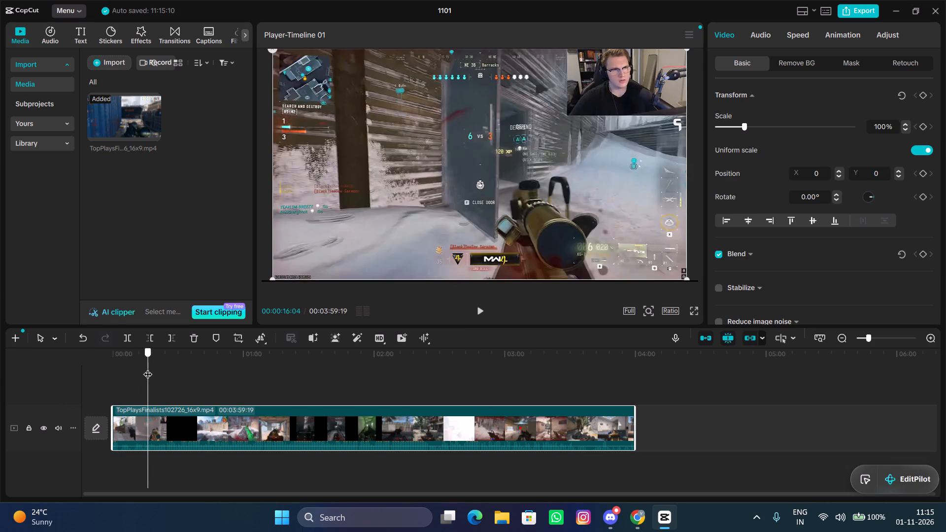
pyautogui.moveTo(148, 368); pyautogui.dragTo(185, 357)
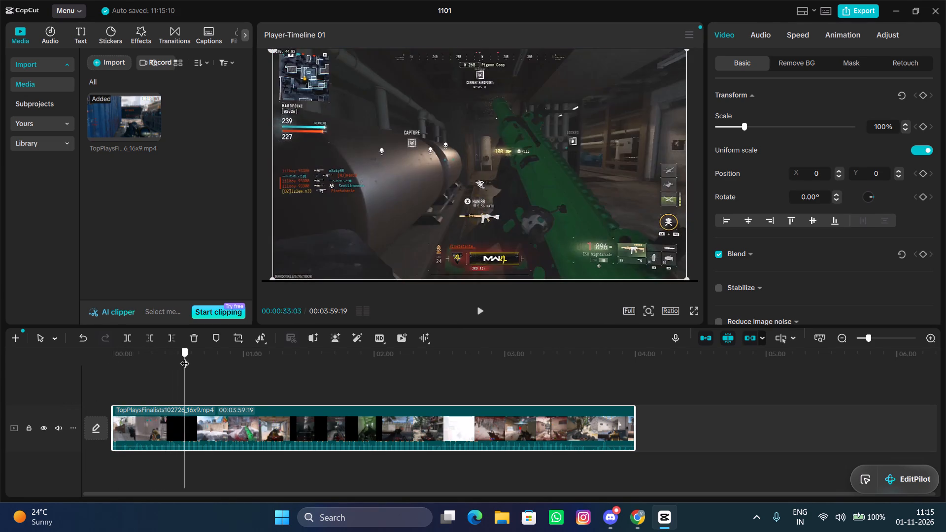
pyautogui.moveTo(185, 357); pyautogui.dragTo(202, 356)
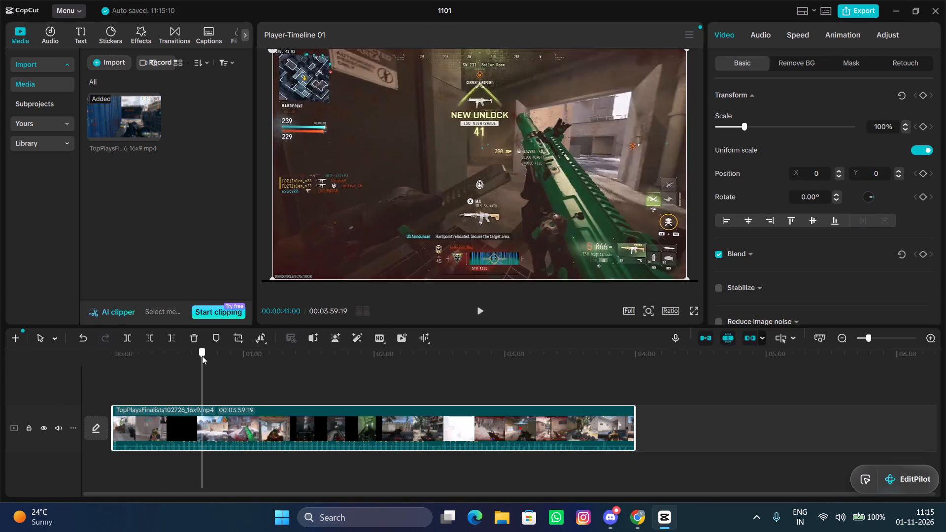
pyautogui.moveTo(202, 356); pyautogui.dragTo(193, 357)
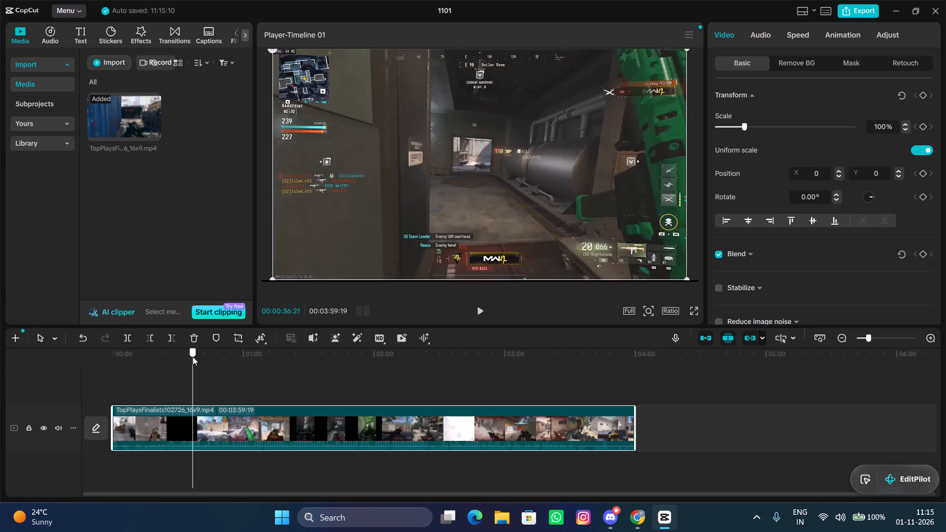
pyautogui.moveTo(193, 357); pyautogui.dragTo(179, 356)
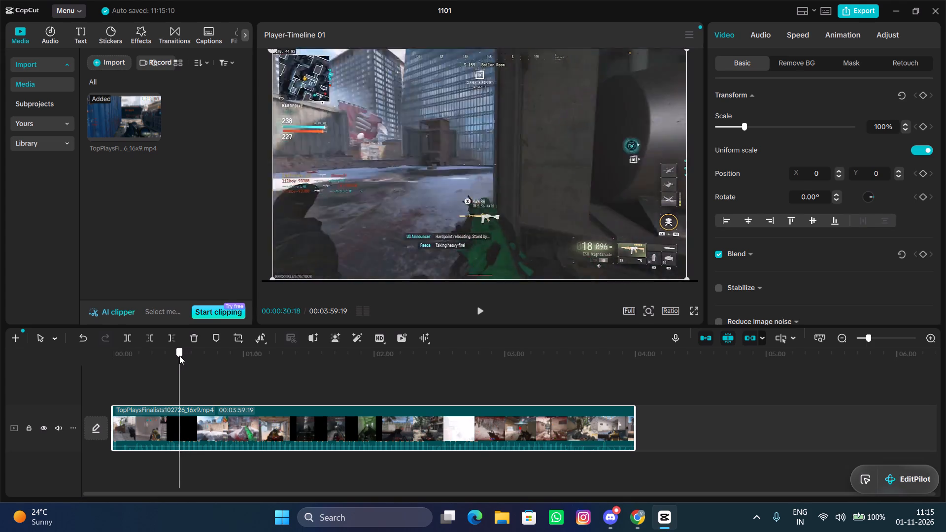
pyautogui.moveTo(179, 356); pyautogui.dragTo(170, 353)
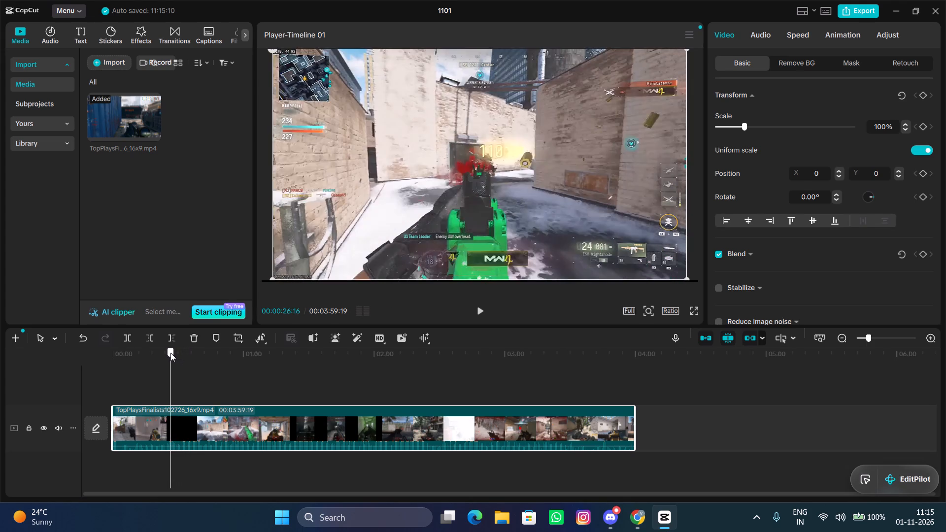
pyautogui.moveTo(170, 353); pyautogui.dragTo(167, 353)
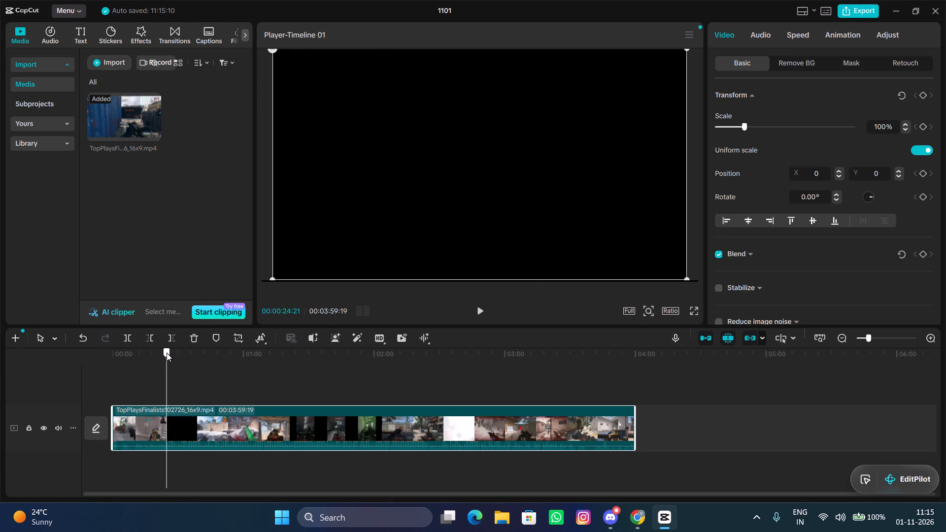
pyautogui.moveTo(167, 353); pyautogui.dragTo(165, 353)
pyautogui.click(175, 413)
pyautogui.click(153, 339)
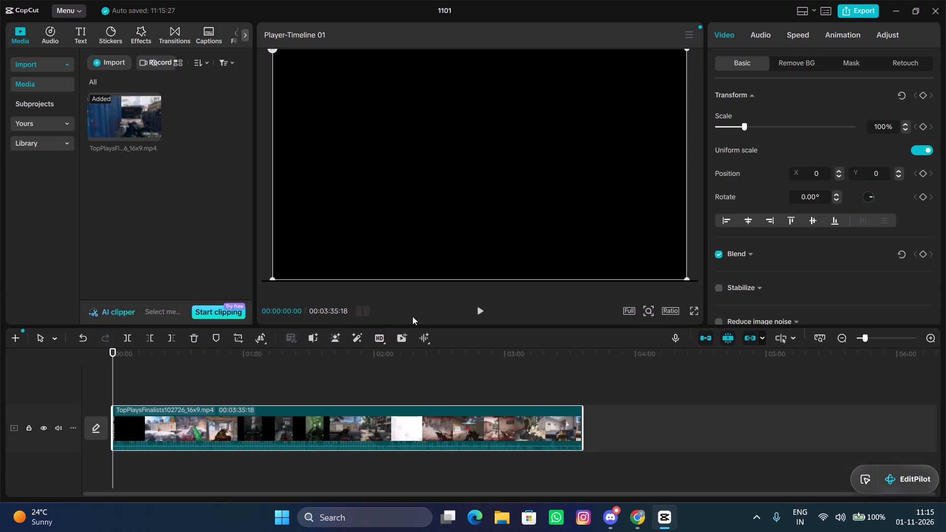
# Find the black gap at about 00:00:28:24 and delete the part of the clip after it.
pyautogui.moveTo(112, 379); pyautogui.dragTo(114, 379)
pyautogui.moveTo(114, 379); pyautogui.dragTo(137, 378)
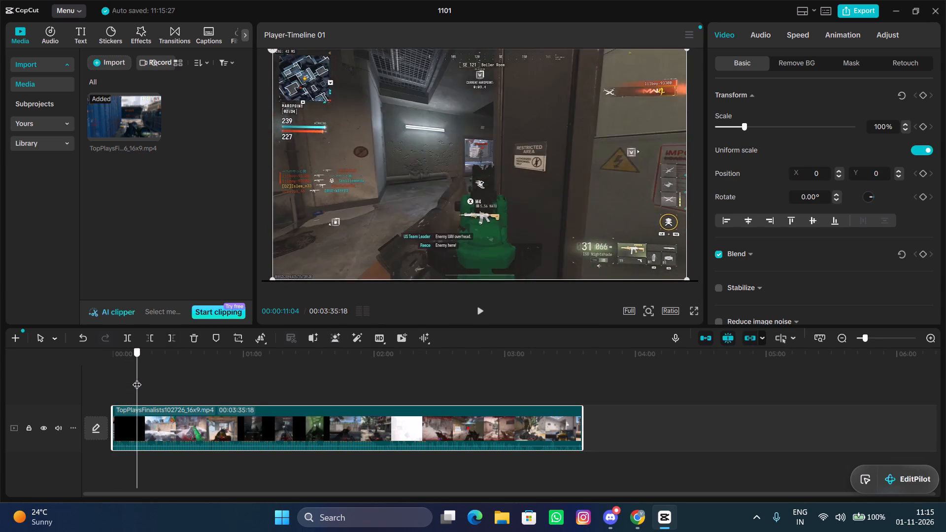
pyautogui.moveTo(137, 378); pyautogui.dragTo(159, 378)
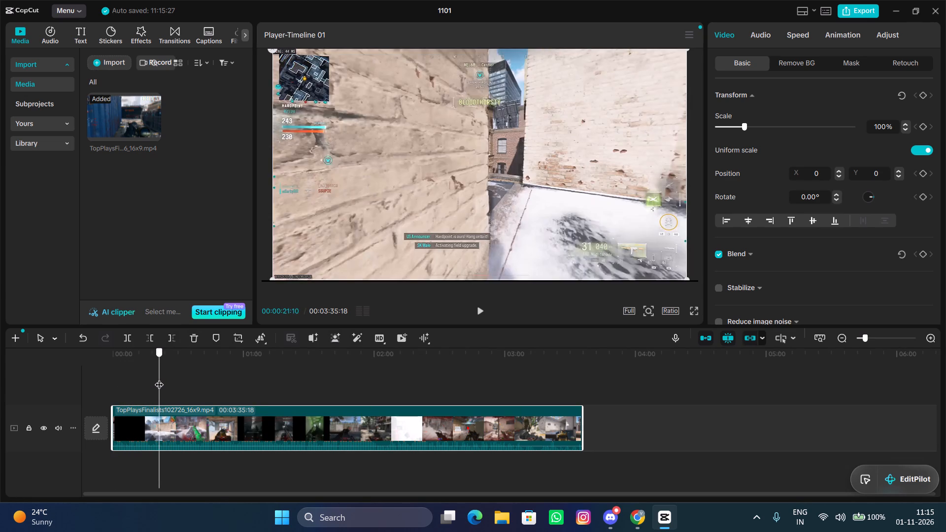
pyautogui.moveTo(159, 378); pyautogui.dragTo(158, 380)
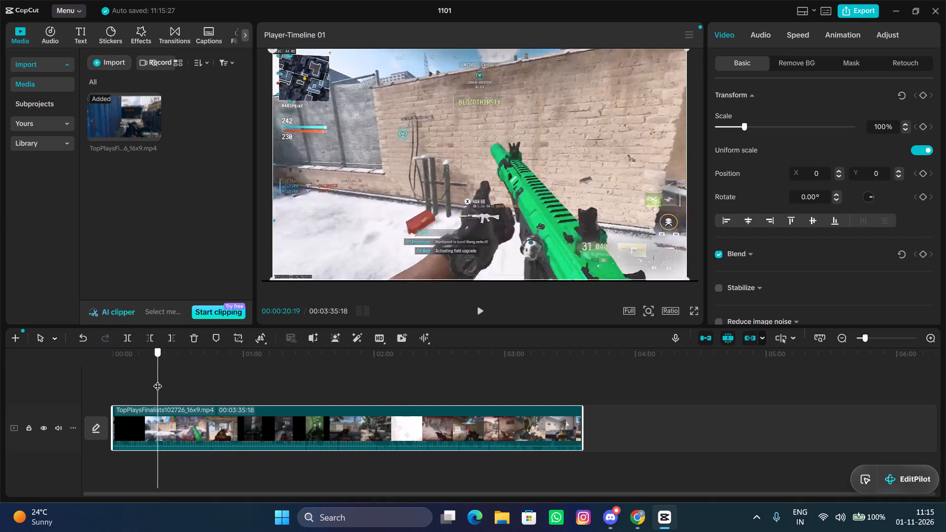
pyautogui.moveTo(158, 380); pyautogui.dragTo(177, 378)
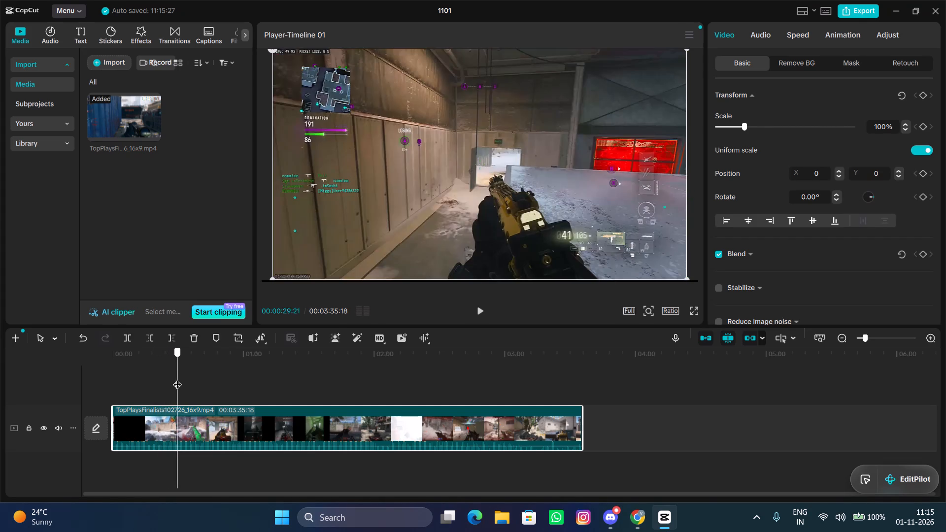
pyautogui.moveTo(177, 378); pyautogui.dragTo(175, 378)
pyautogui.click(194, 419)
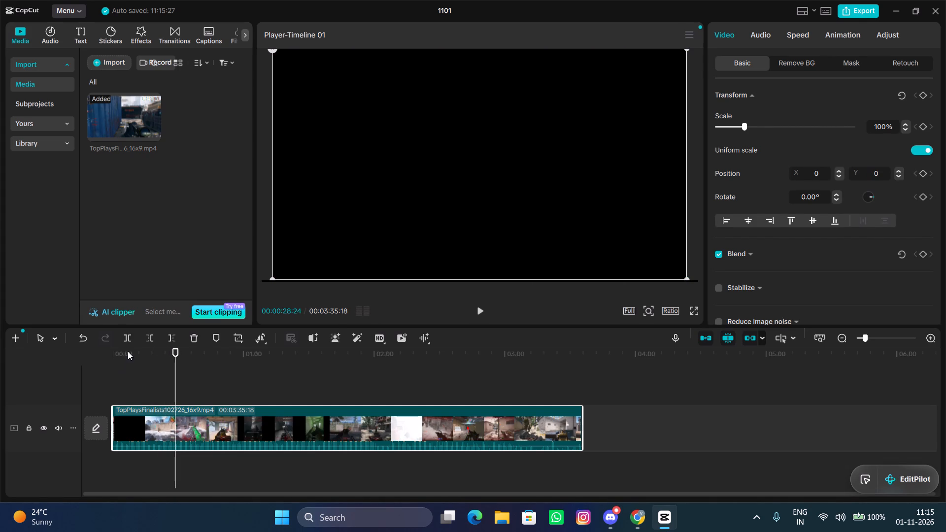
pyautogui.click(168, 339)
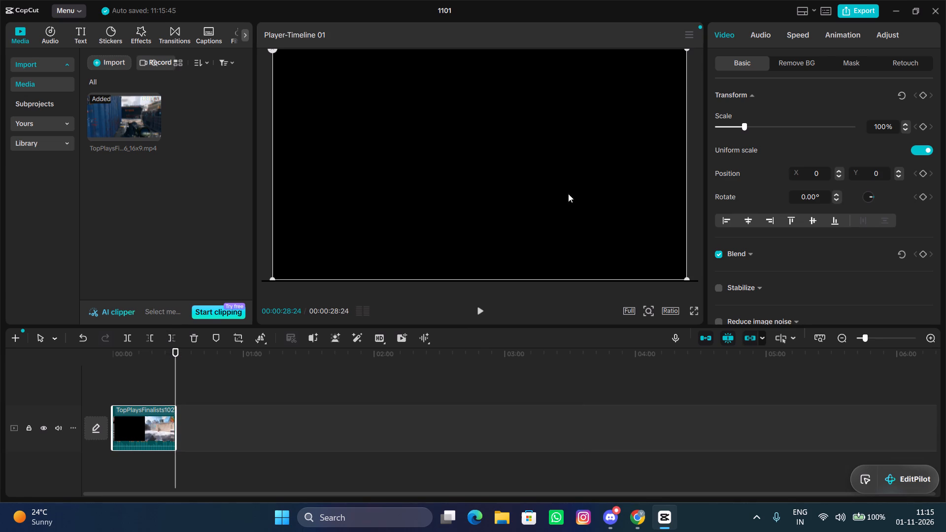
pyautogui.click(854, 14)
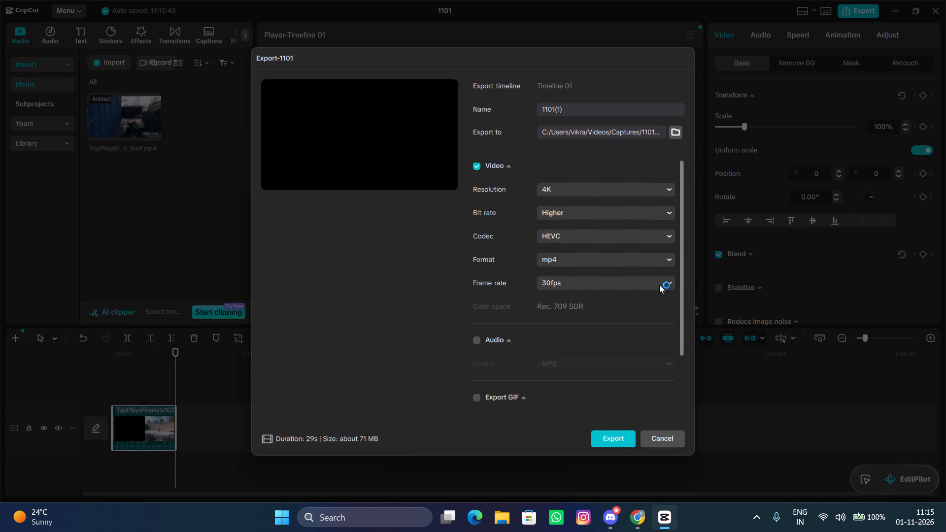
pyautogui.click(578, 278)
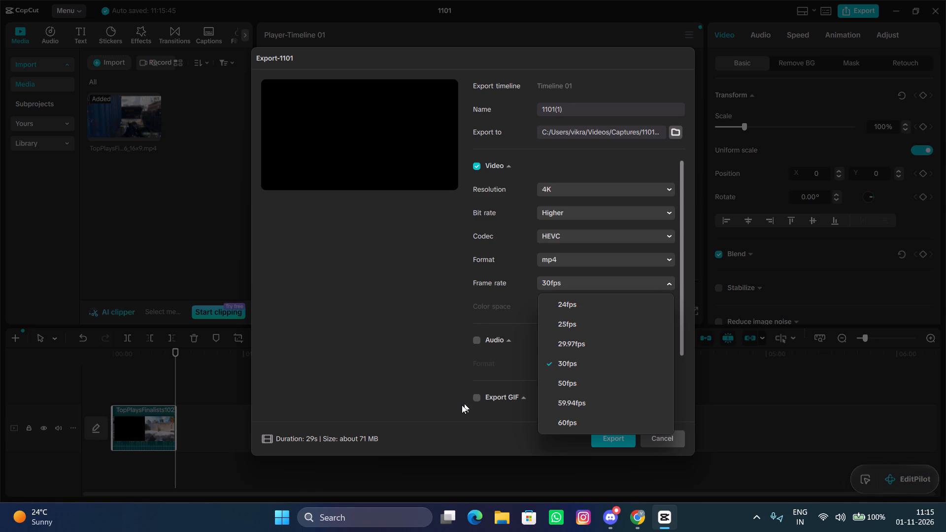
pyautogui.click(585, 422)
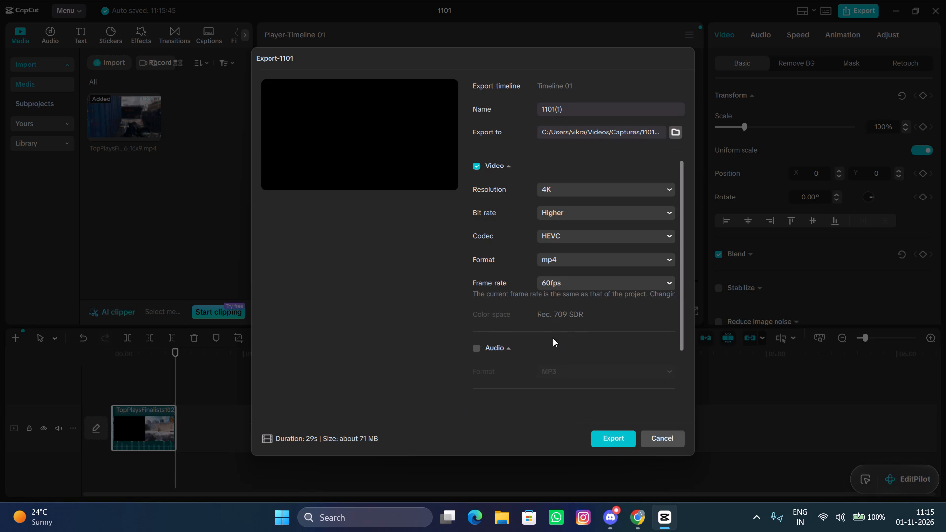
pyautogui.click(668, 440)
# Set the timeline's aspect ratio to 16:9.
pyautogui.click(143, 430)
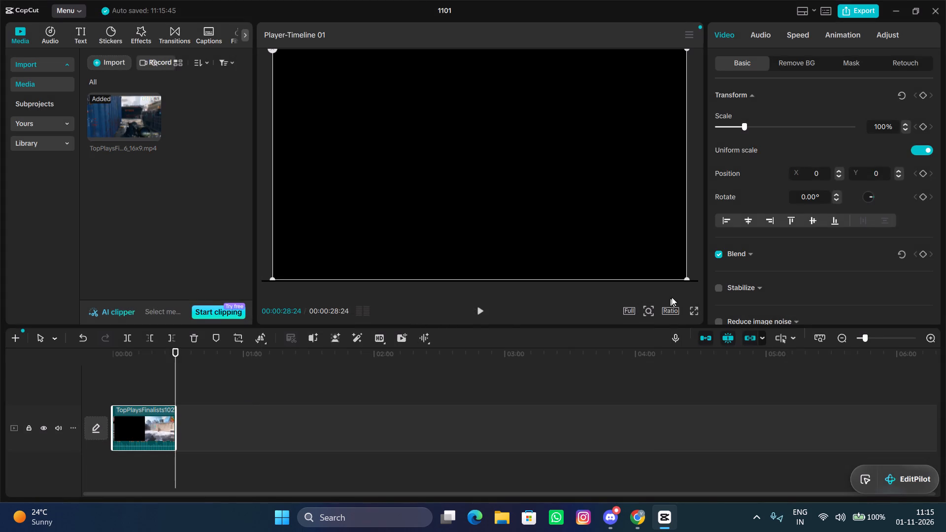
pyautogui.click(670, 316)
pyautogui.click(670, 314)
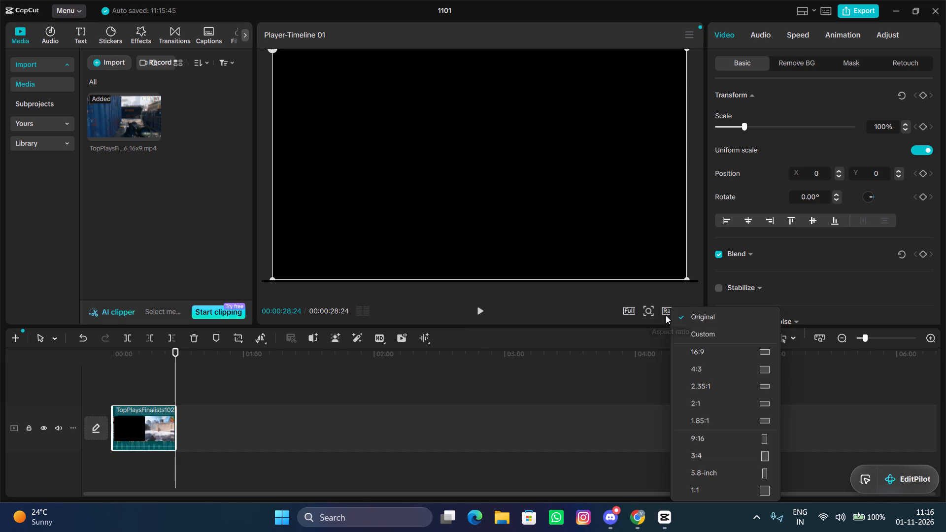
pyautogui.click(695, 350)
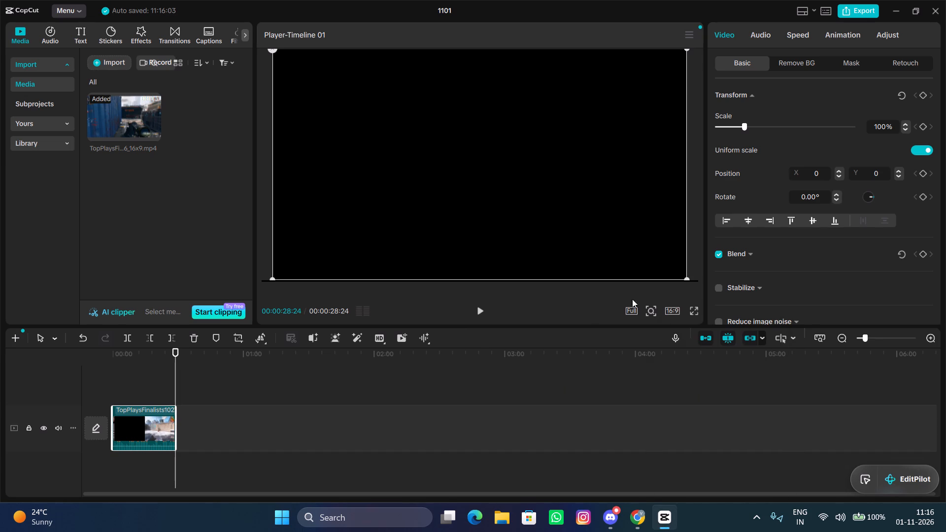
# Set the timeline's aspect ratio to 9:16 and check frames within the first 16 seconds of the clip.
pyautogui.click(142, 395)
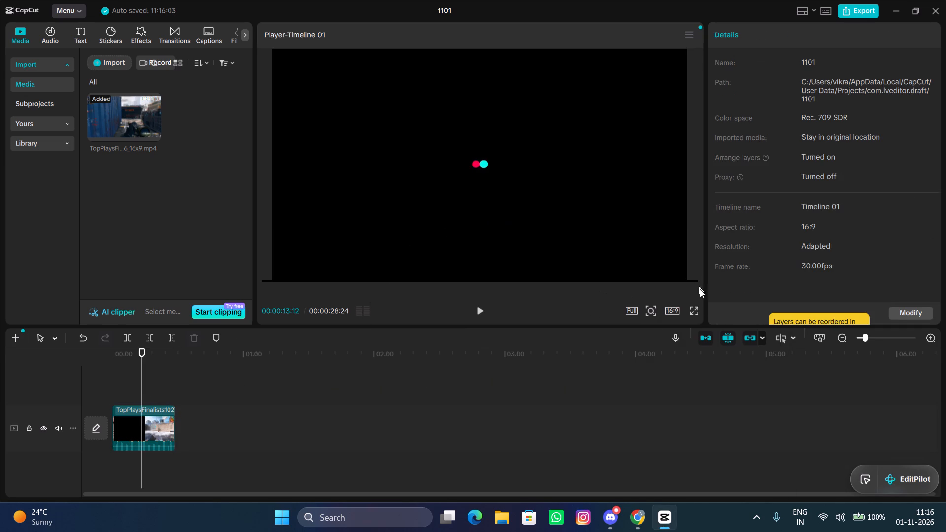
pyautogui.click(674, 312)
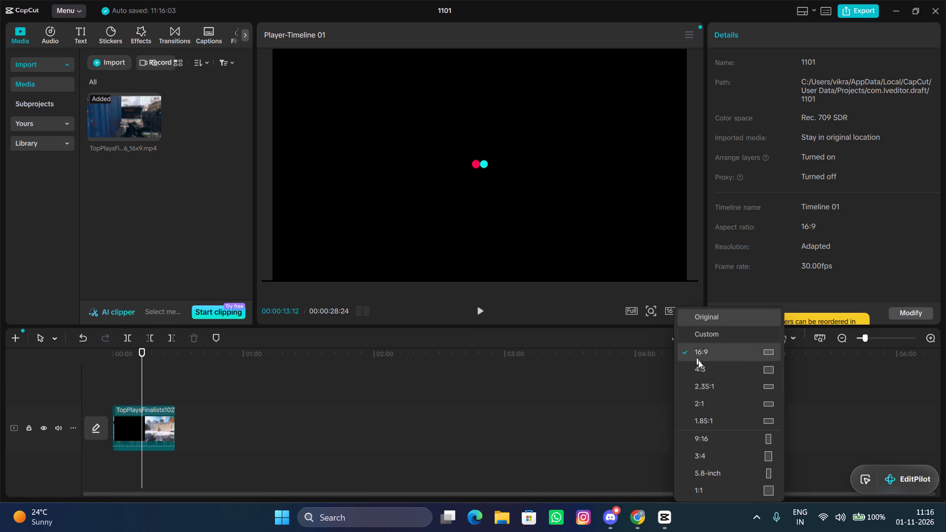
pyautogui.click(720, 439)
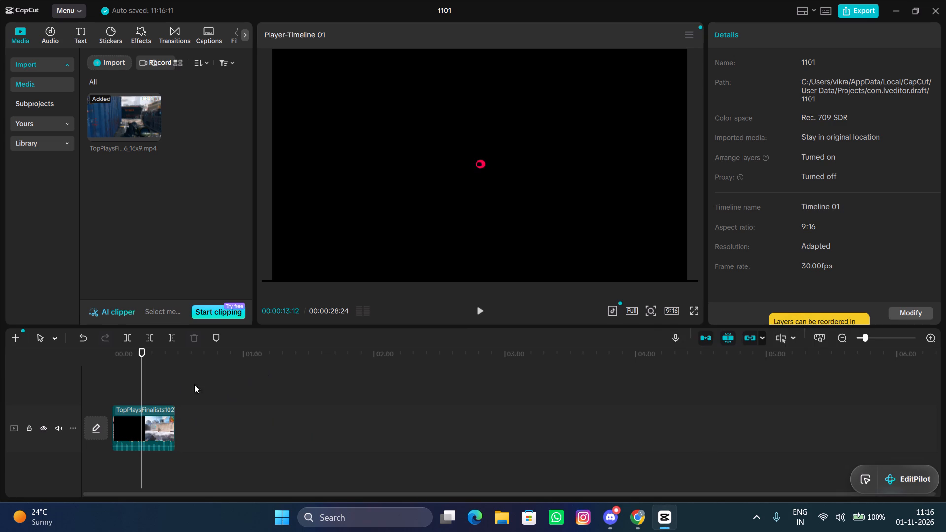
pyautogui.moveTo(143, 380); pyautogui.dragTo(133, 384)
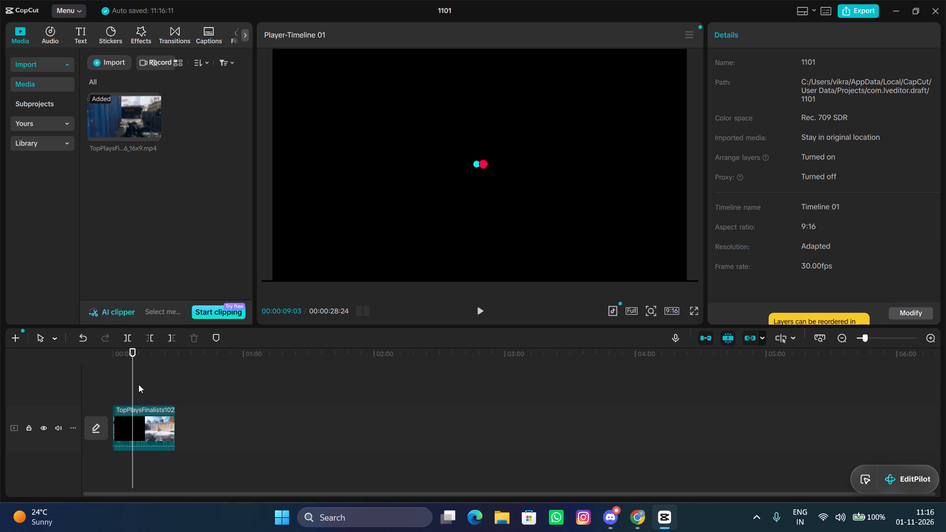
pyautogui.moveTo(135, 383); pyautogui.dragTo(146, 383)
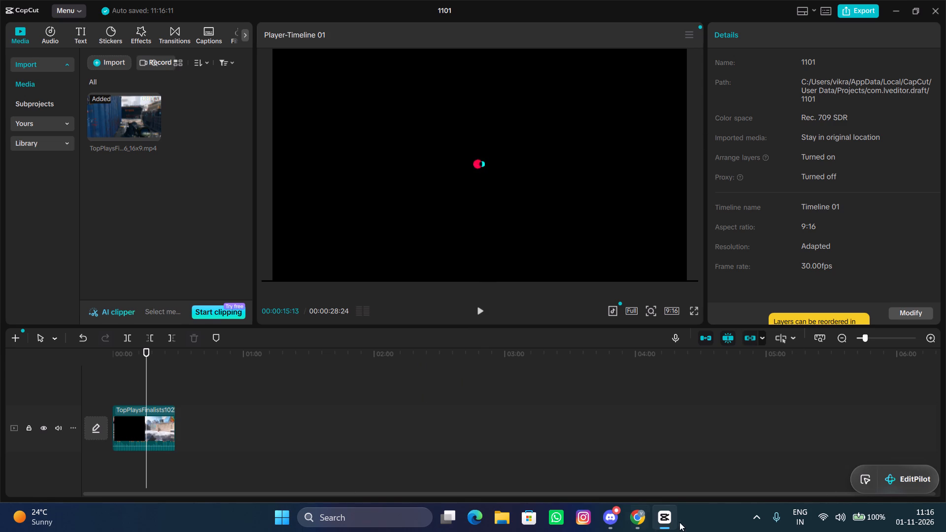
# Switch to Google Drive in Chrome, reload the page and set the general access of 1101.mp4 to Anyone with the link.
pyautogui.click(642, 527)
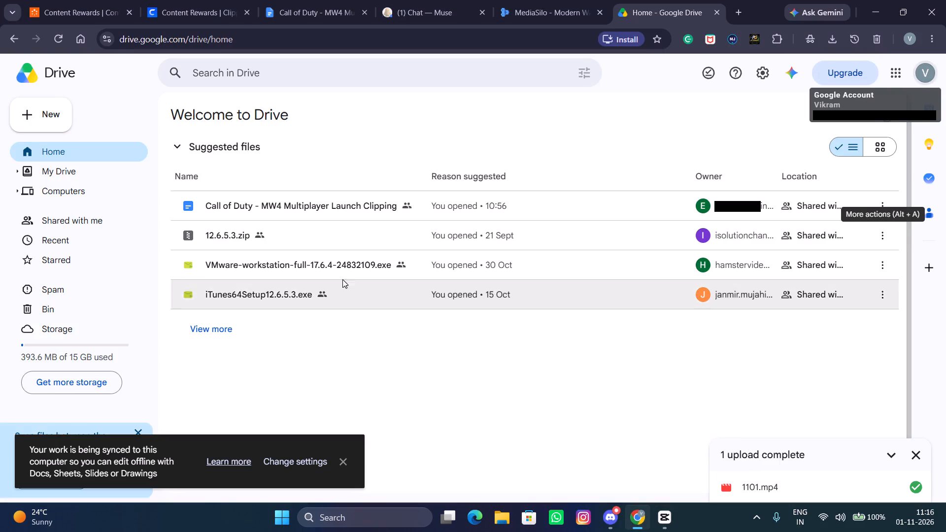
pyautogui.click(62, 36)
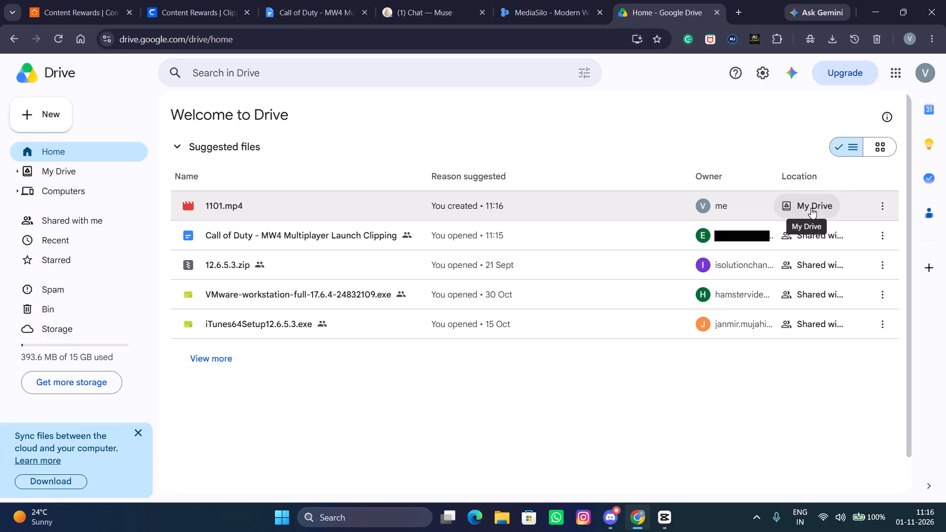
pyautogui.click(883, 210)
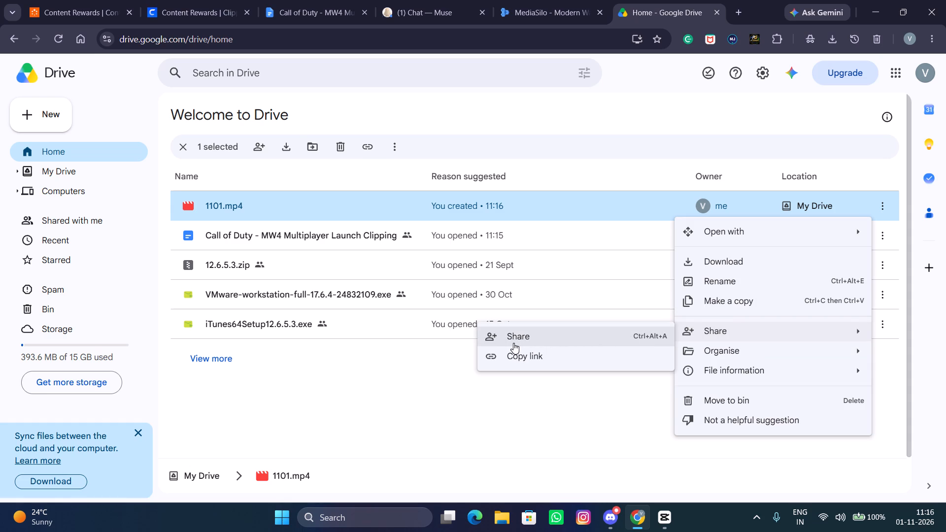
pyautogui.click(558, 335)
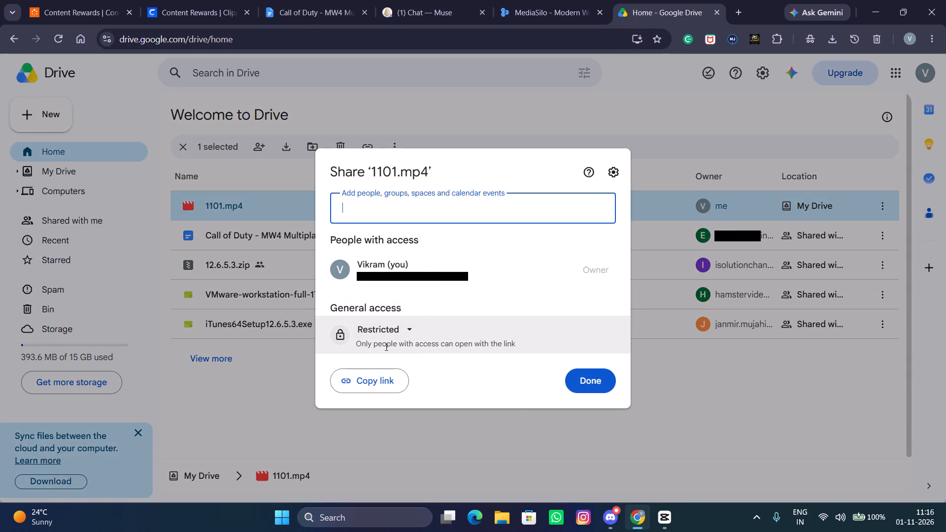
pyautogui.click(402, 330)
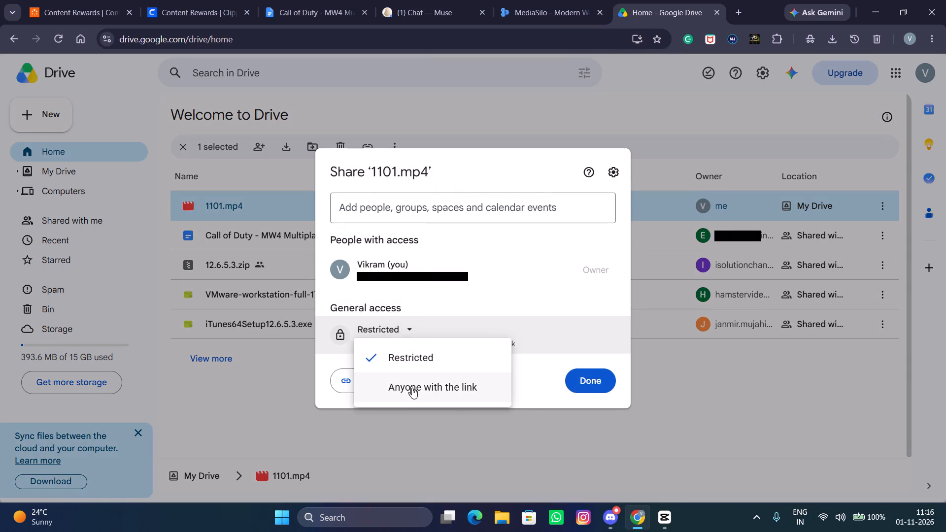
pyautogui.click(412, 388)
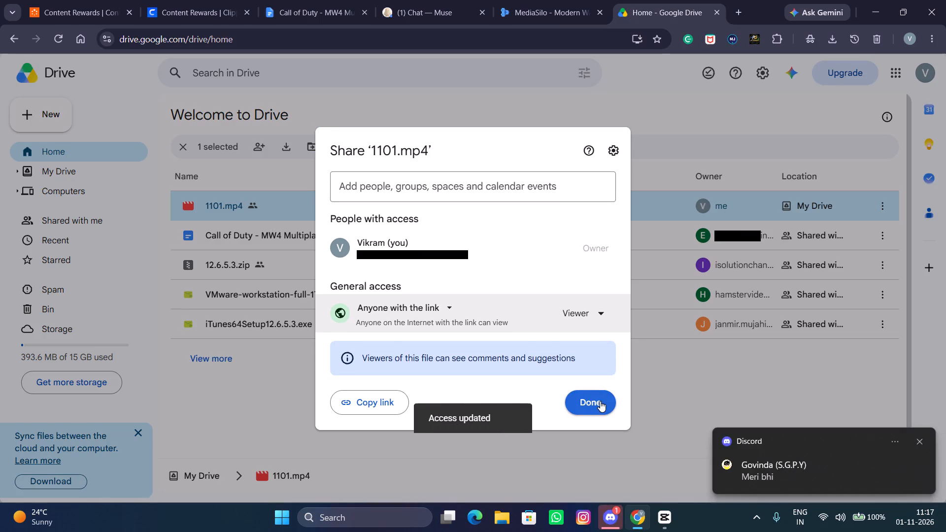
pyautogui.click(600, 401)
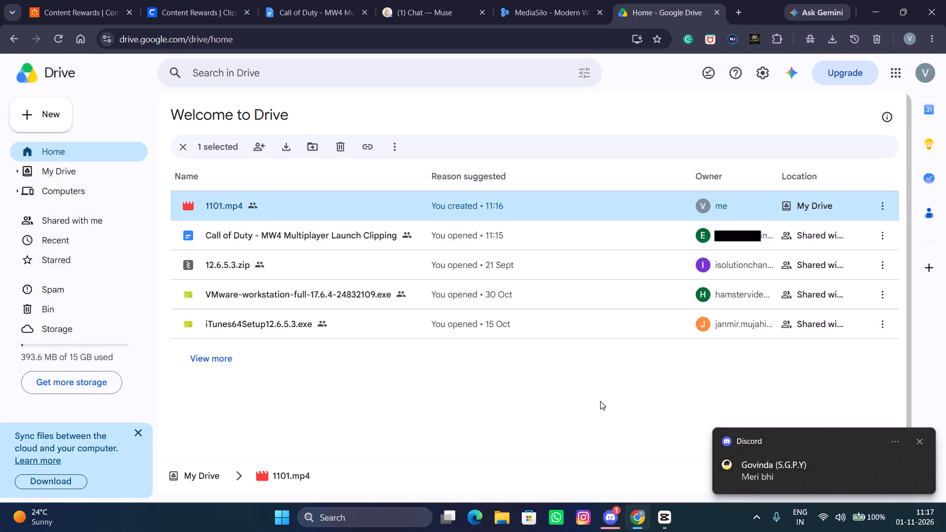
# Copy the sharing link of 1101.mp4.
pyautogui.click(887, 207)
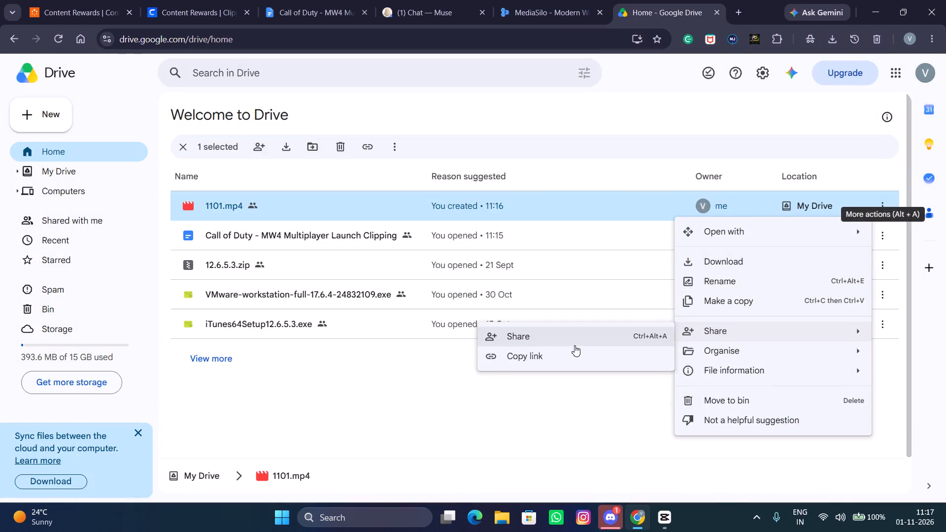
pyautogui.click(564, 351)
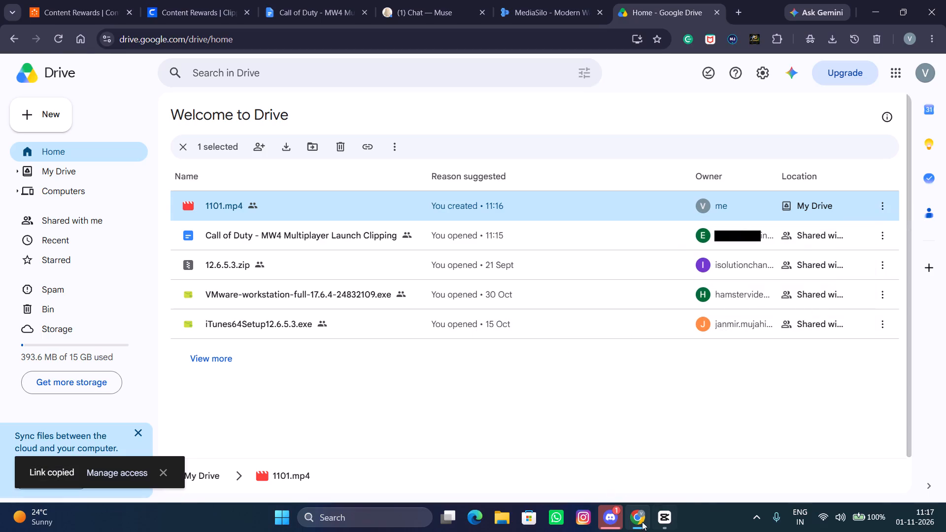
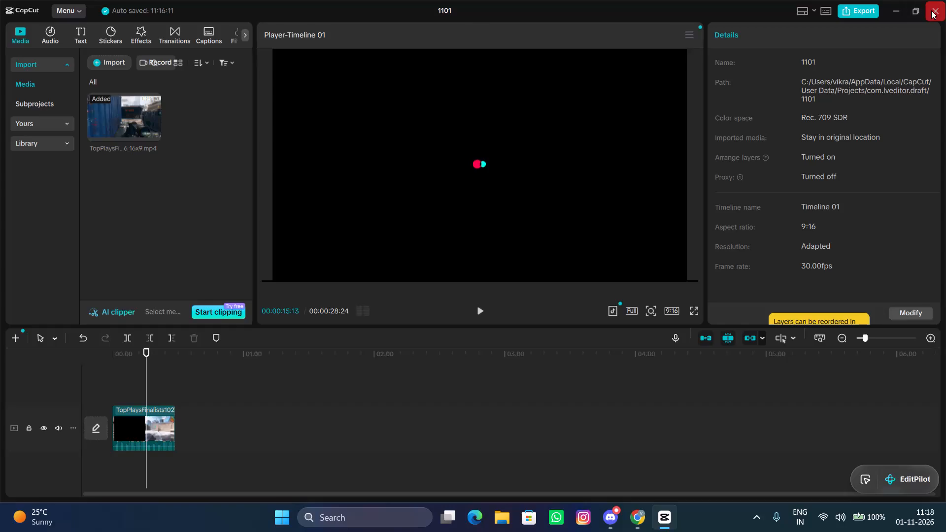
# Close project 1101 in CapCut and reopen it from the Projects list.
pyautogui.click(932, 10)
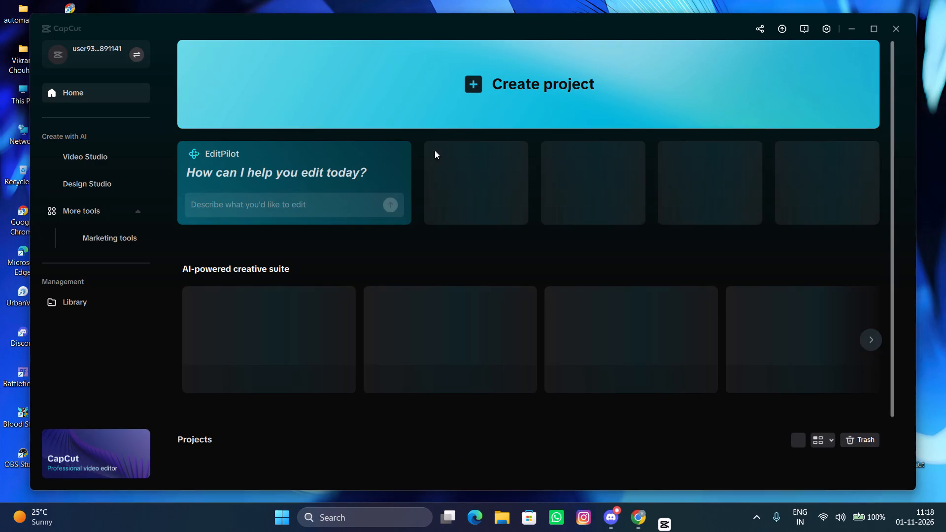
pyautogui.scroll(-4, 423, 331)
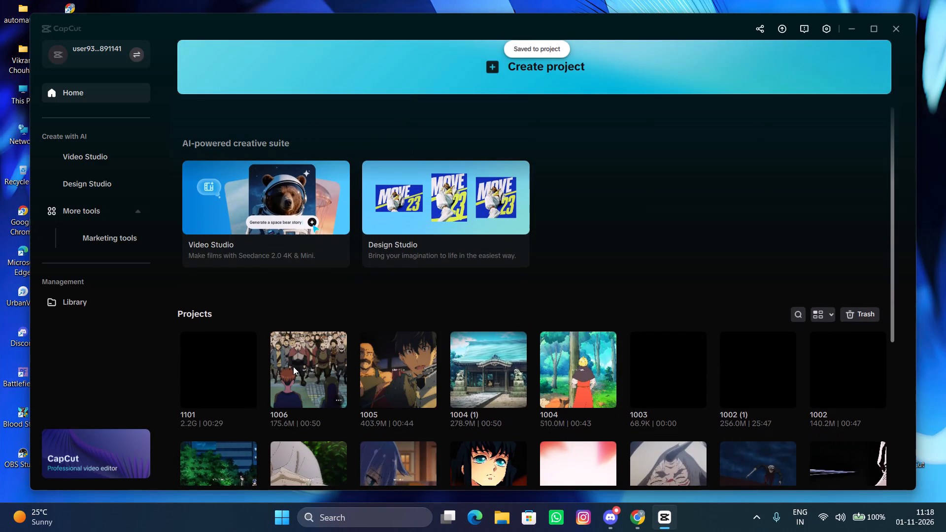
pyautogui.click(211, 384)
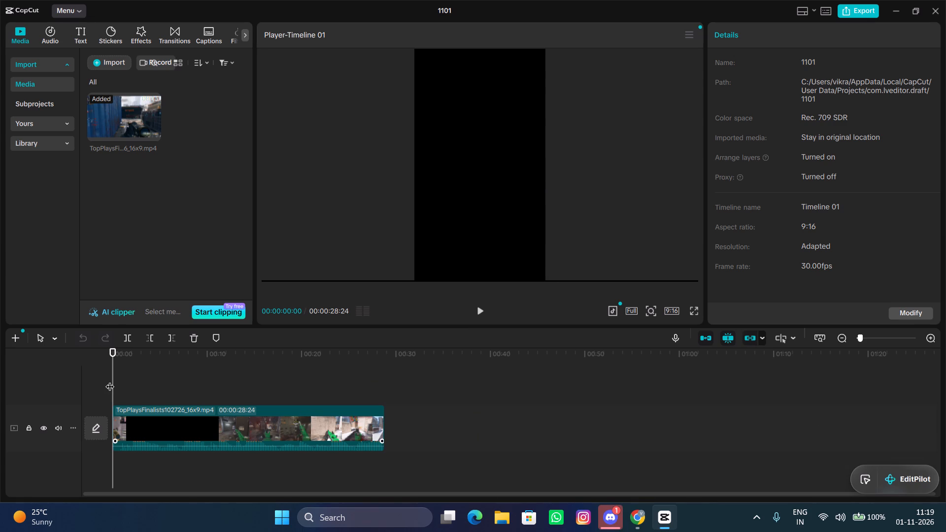
# Check the TopPlaysFinalists102726_16x9 clip's frames at about 7 and 10 seconds in the 9:16 preview.
pyautogui.moveTo(110, 380); pyautogui.dragTo(184, 394)
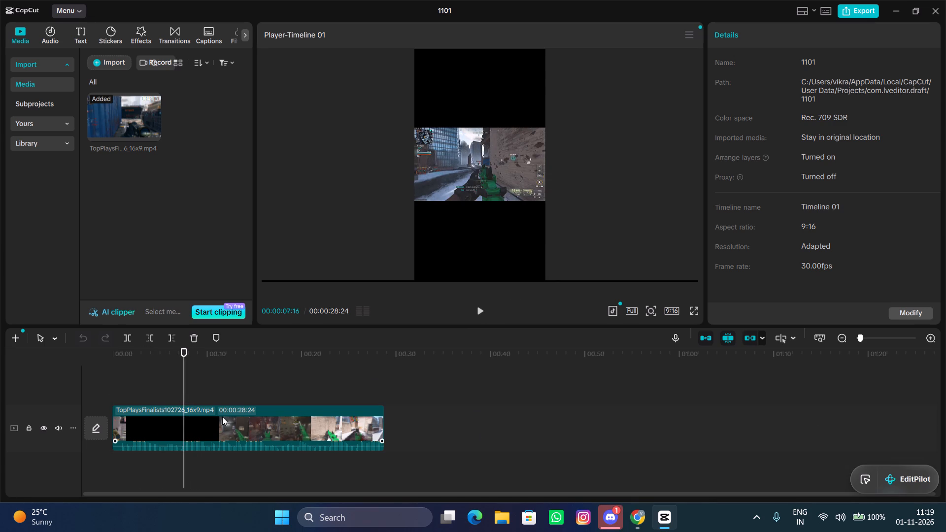
pyautogui.click(208, 389)
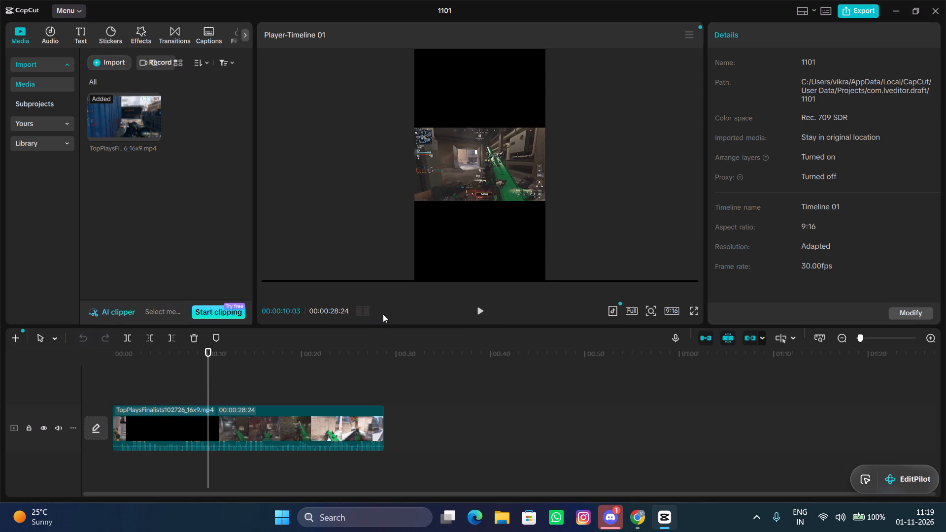
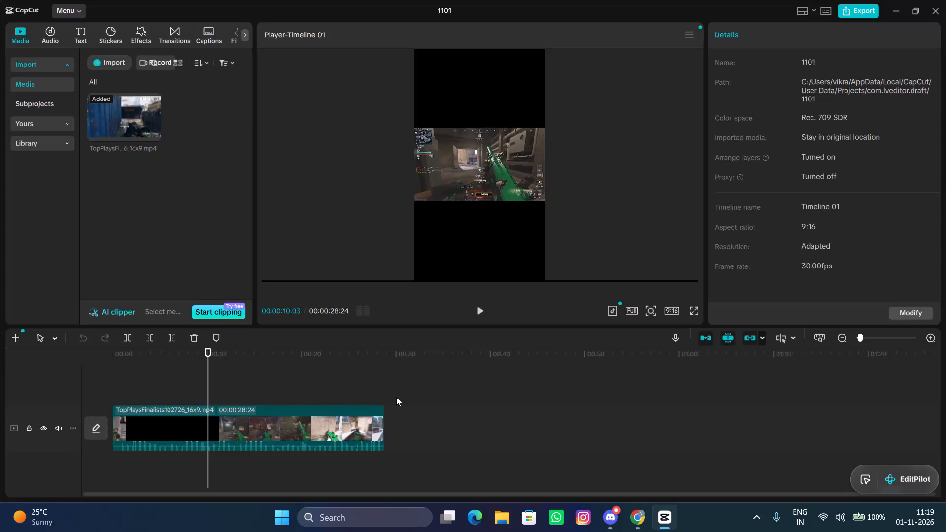
# Select the TopPlaysFinalists102726_16x9 clip on the timeline.
pyautogui.click(262, 430)
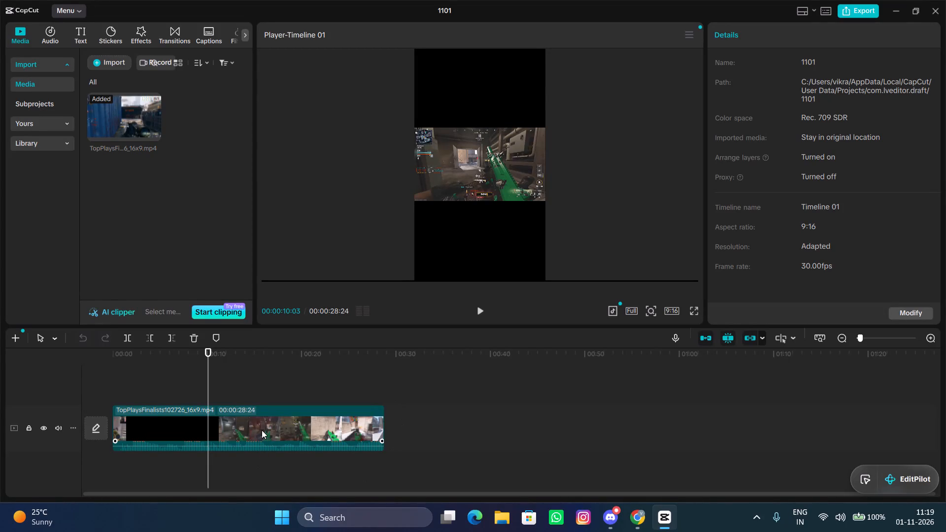
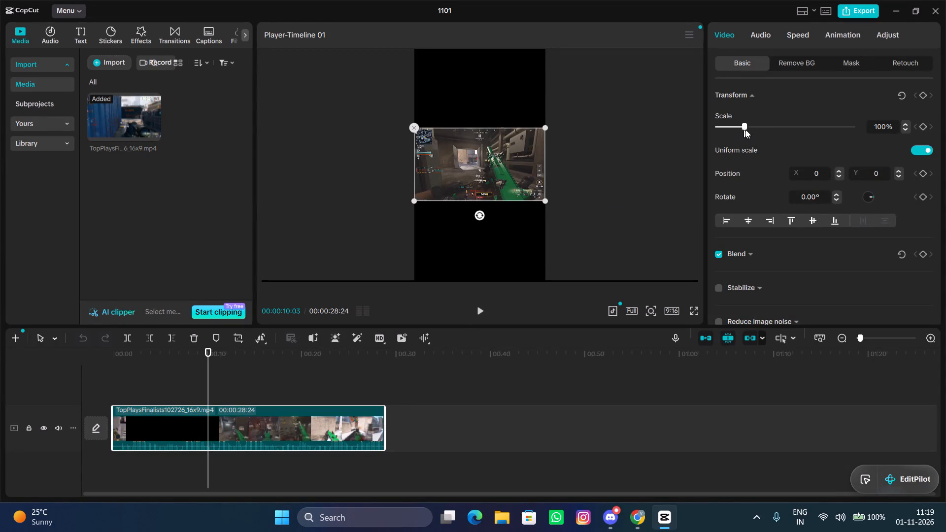
# Enlarge the gameplay clip to a uniform scale of 220% in the 9:16 frame.
pyautogui.click(760, 126)
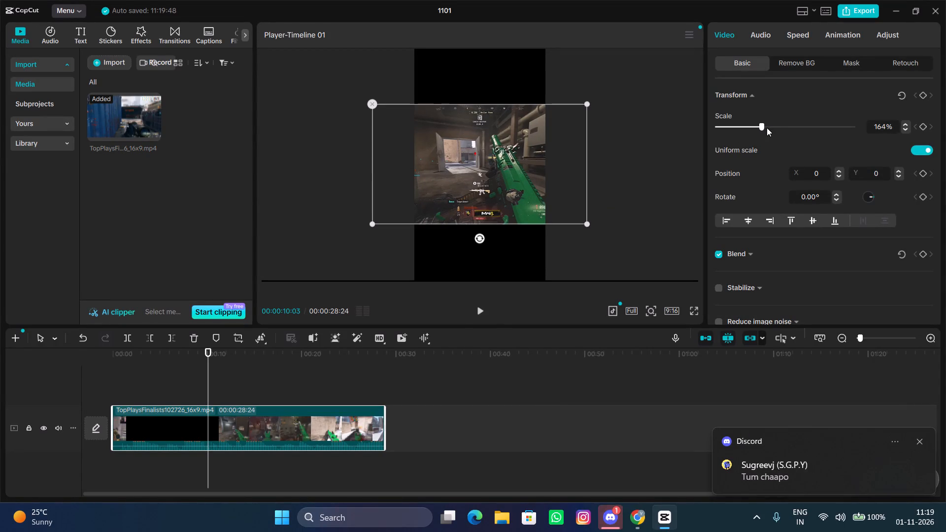
pyautogui.moveTo(763, 125); pyautogui.dragTo(775, 128)
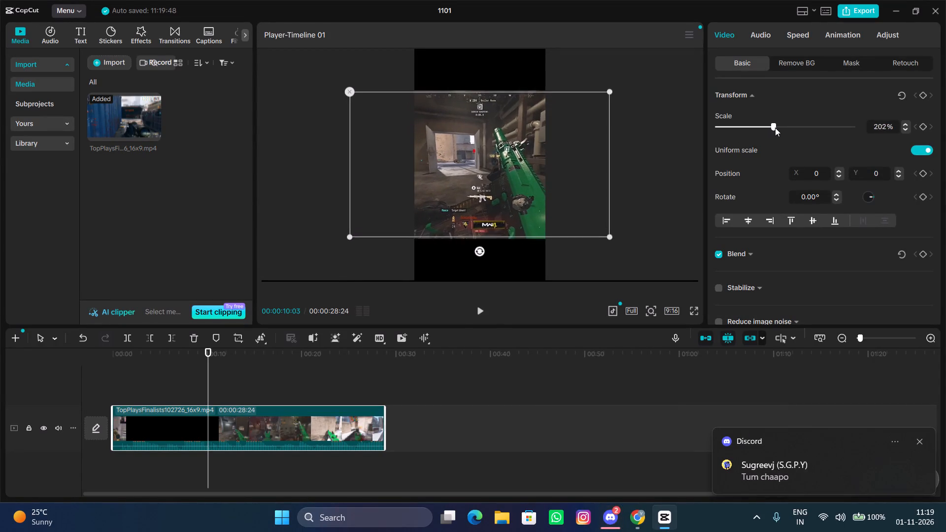
pyautogui.moveTo(775, 128); pyautogui.dragTo(779, 133)
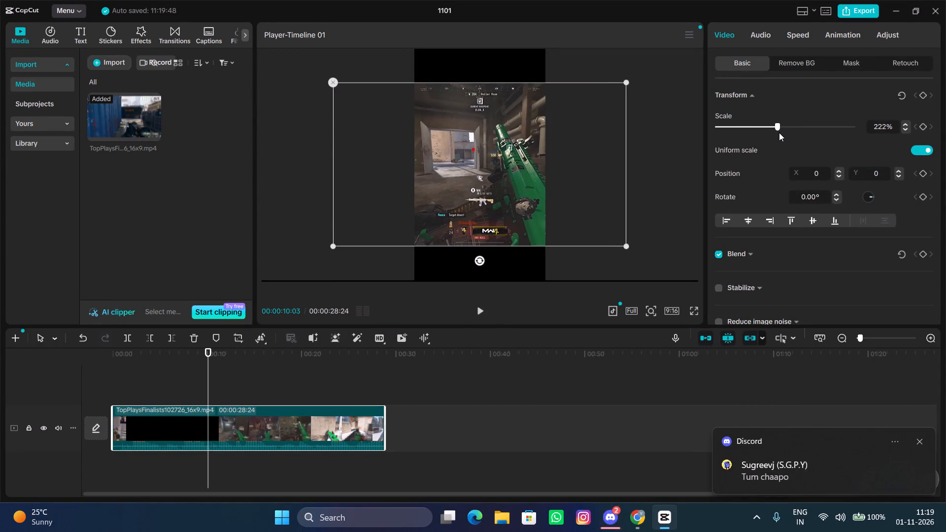
pyautogui.moveTo(779, 133); pyautogui.dragTo(778, 133)
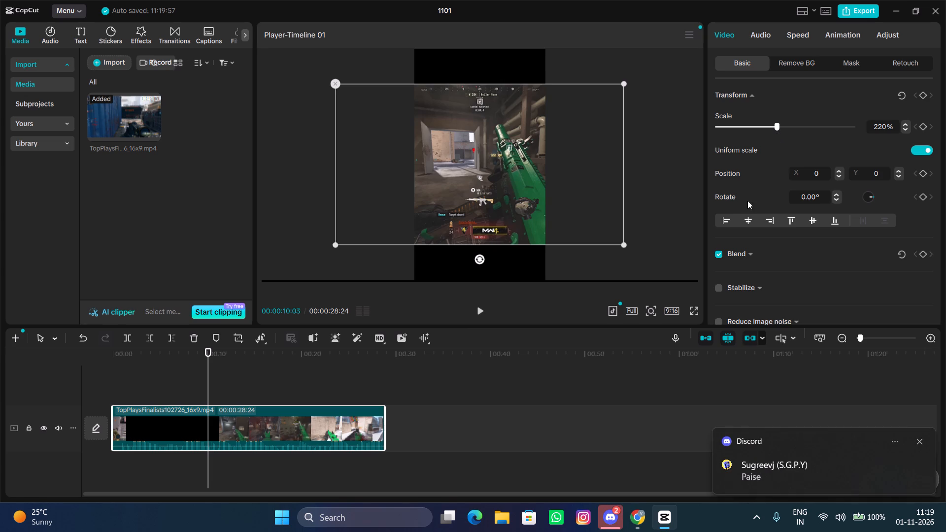
# Play the gameplay clip from about 1 second to check its framing and reduce its scale to 205%.
pyautogui.click(124, 380)
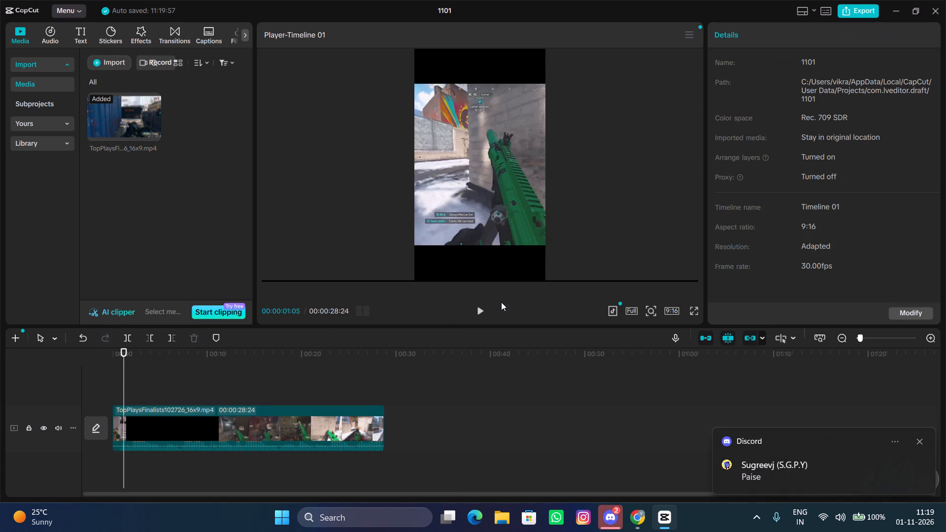
pyautogui.click(483, 305)
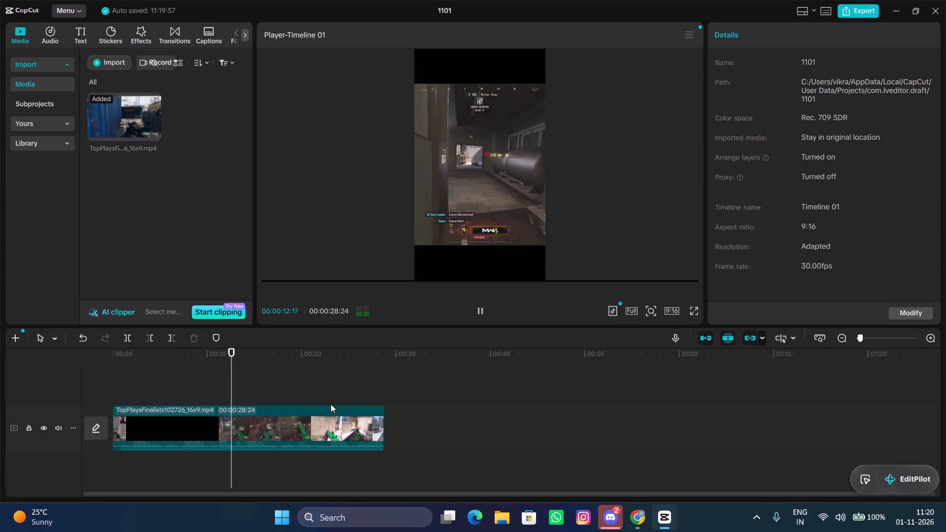
pyautogui.click(325, 417)
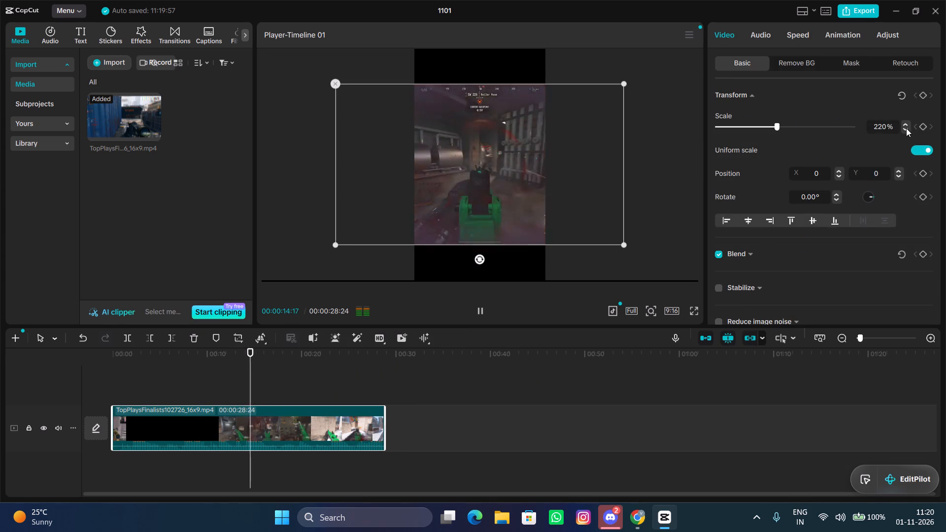
pyautogui.tripleClick(907, 128)
pyautogui.tripleClick(909, 128)
pyautogui.tripleClick(909, 128)
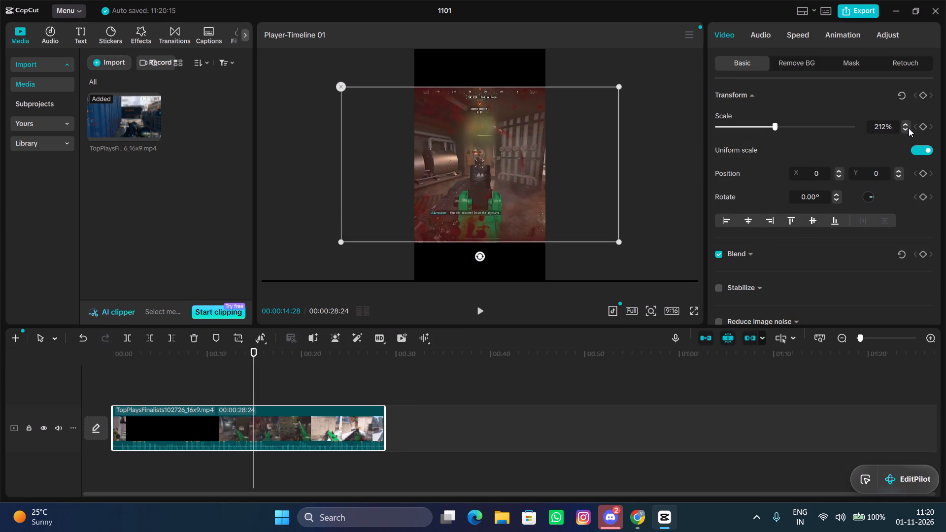
pyautogui.click(909, 128)
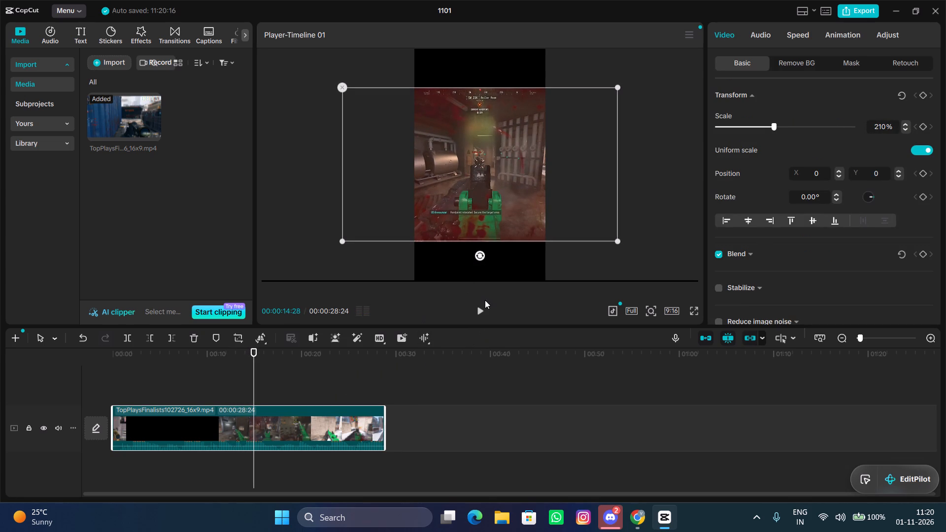
pyautogui.click(485, 304)
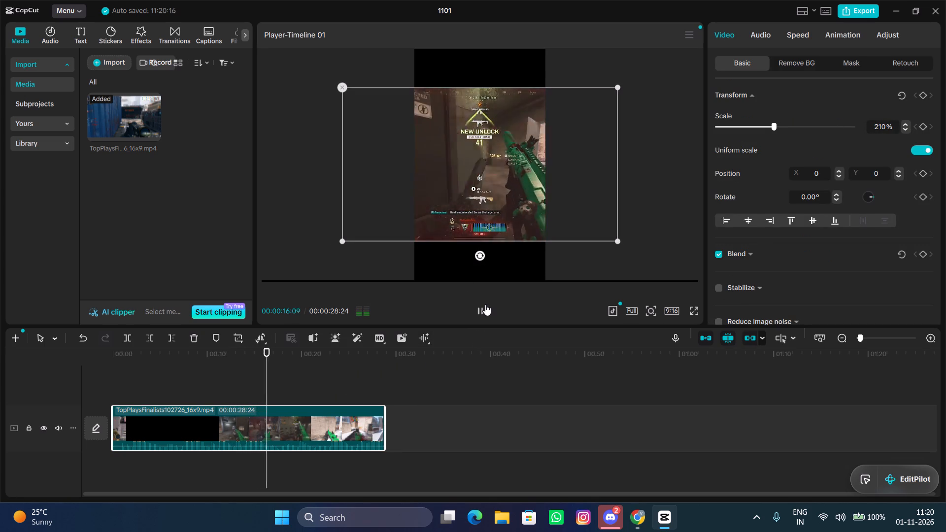
pyautogui.tripleClick(906, 128)
pyautogui.click(908, 128)
pyautogui.click(908, 128)
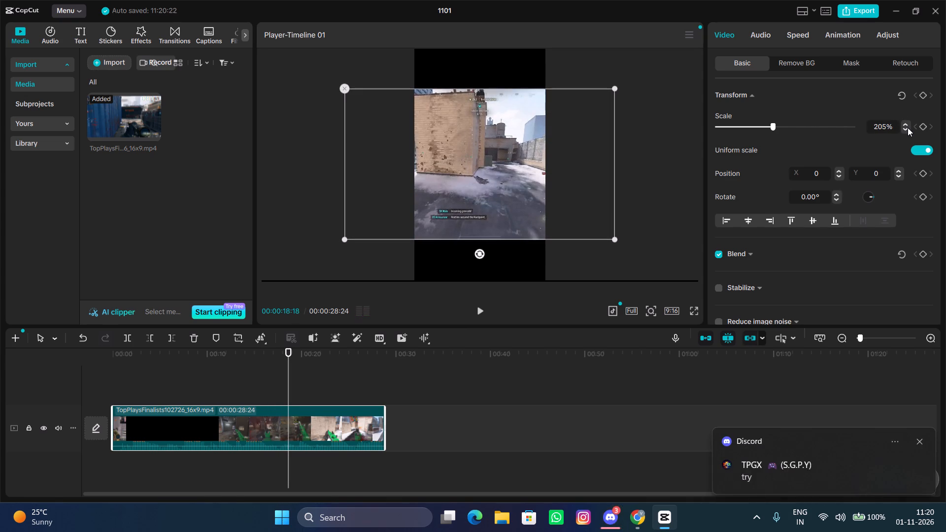
# Play the rest of the rescaled clip to check its framing and return the playhead to the start.
pyautogui.click(480, 314)
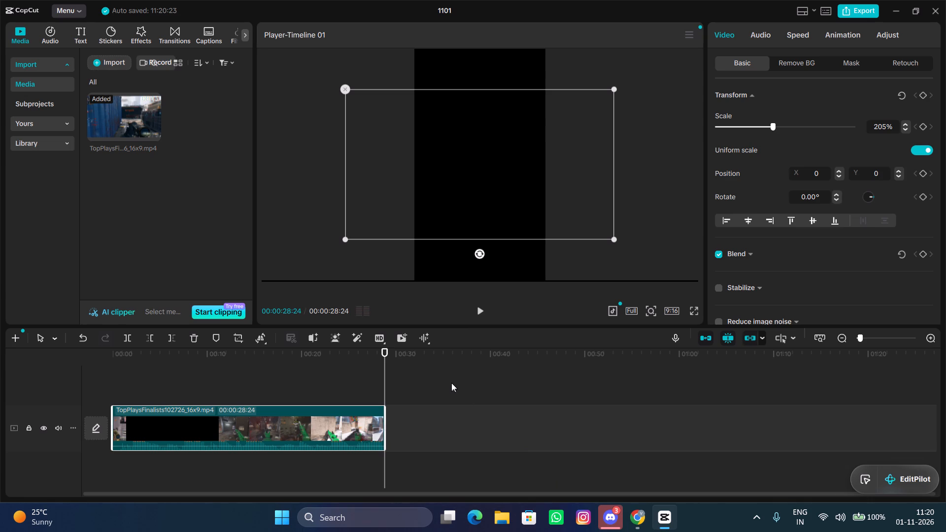
pyautogui.click(101, 389)
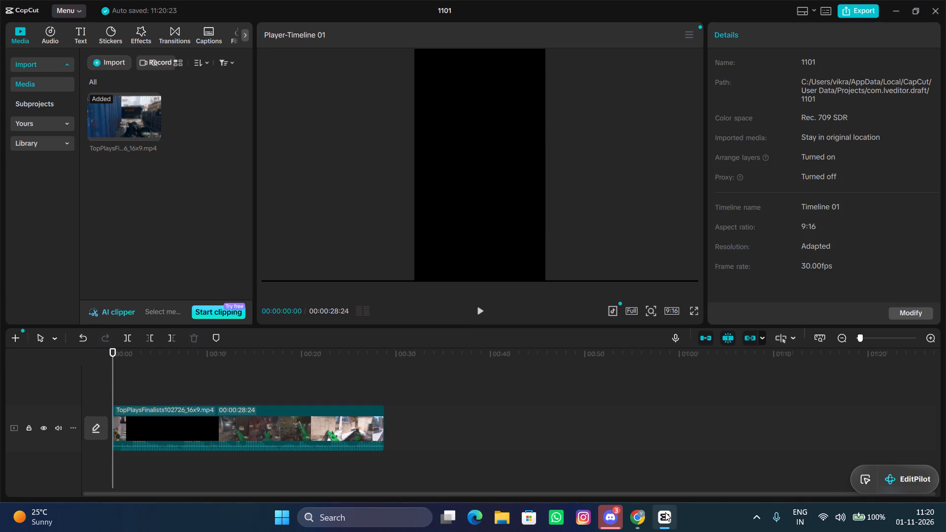
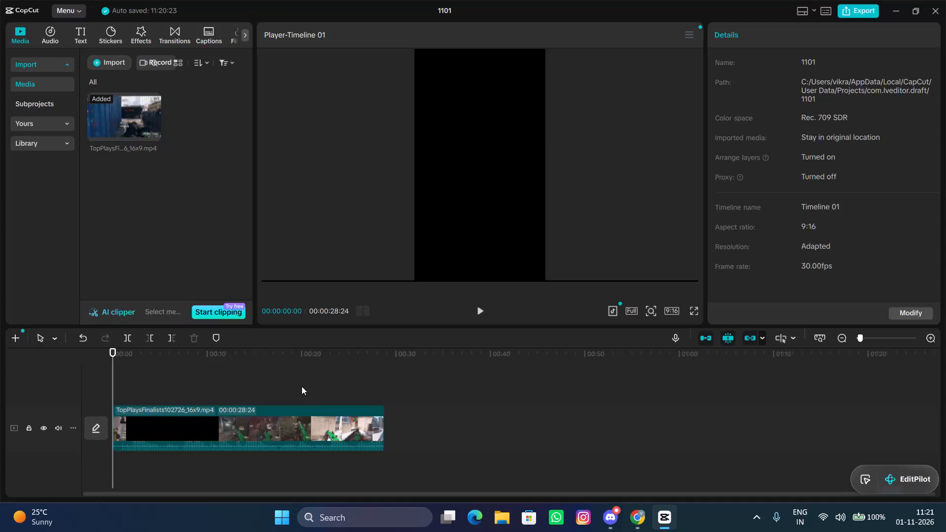
# Trim the black opening off the gameplay clip by removing everything before 00:00:01:04.
pyautogui.keyDown('ctrl'); pyautogui.scroll(20, 302, 386); pyautogui.keyUp('ctrl')
pyautogui.hscroll(3, 302, 386)
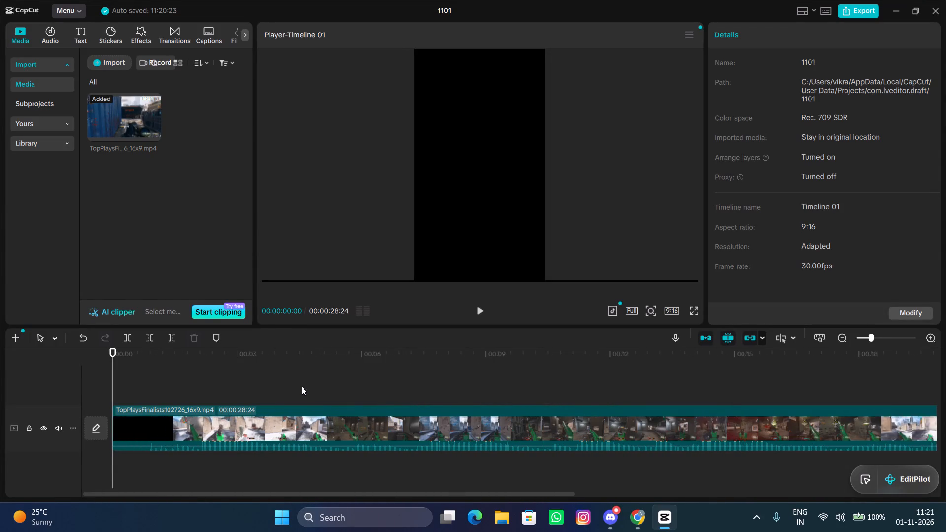
pyautogui.keyDown('ctrl'); pyautogui.scroll(15, 302, 386); pyautogui.keyUp('ctrl')
pyautogui.hscroll(5, 302, 386)
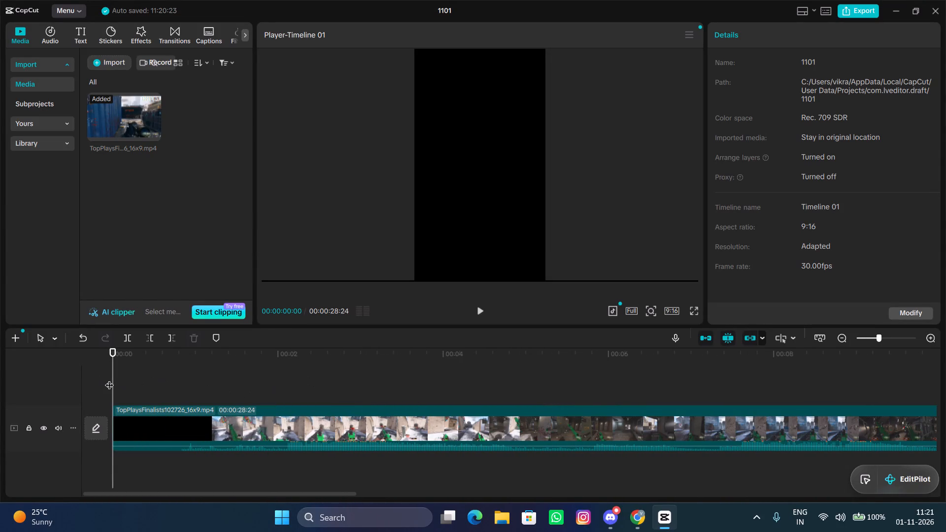
pyautogui.moveTo(109, 379); pyautogui.dragTo(193, 380)
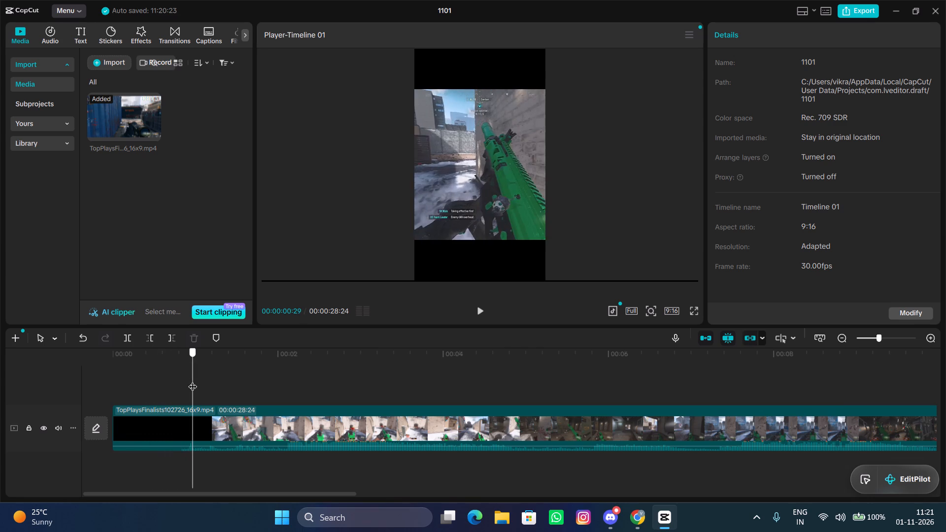
pyautogui.moveTo(193, 380); pyautogui.dragTo(188, 380)
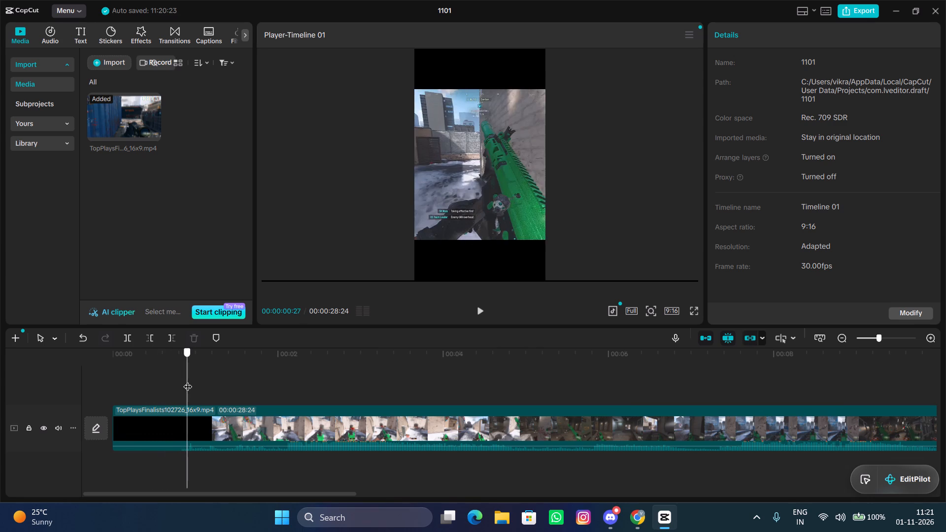
pyautogui.moveTo(188, 380); pyautogui.dragTo(209, 383)
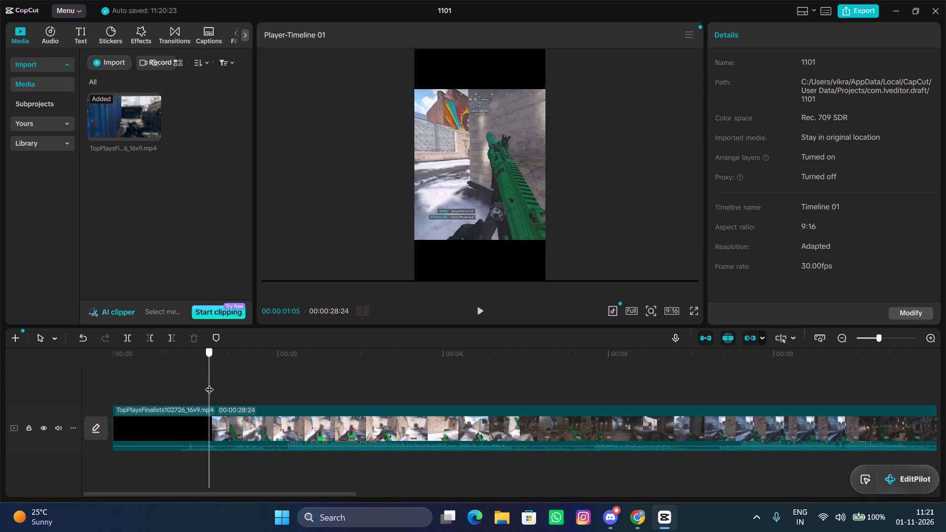
pyautogui.moveTo(209, 383); pyautogui.dragTo(213, 384)
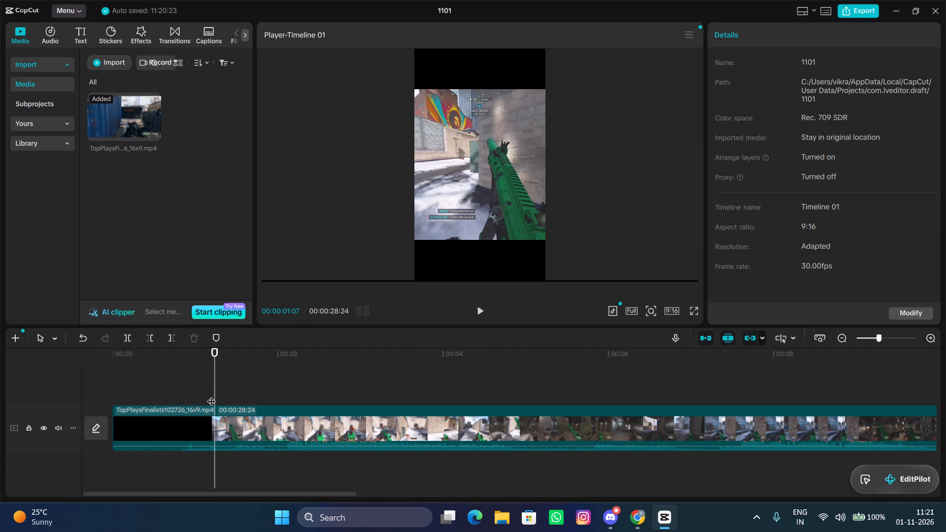
pyautogui.click(200, 427)
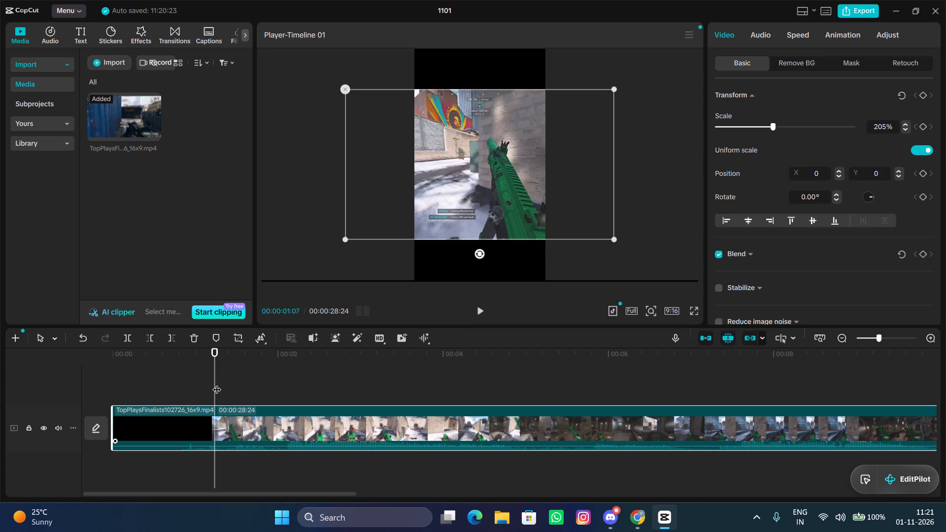
pyautogui.moveTo(217, 383); pyautogui.dragTo(207, 381)
pyautogui.click(194, 433)
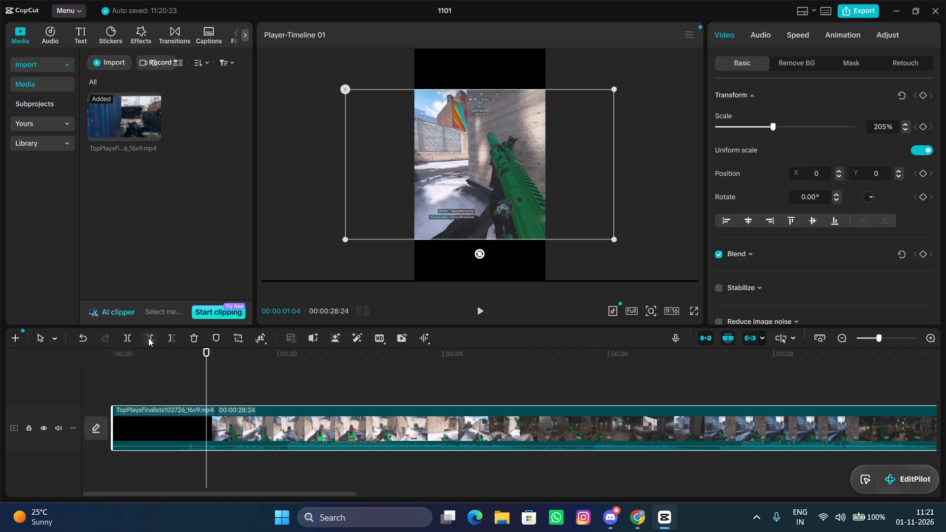
pyautogui.click(148, 338)
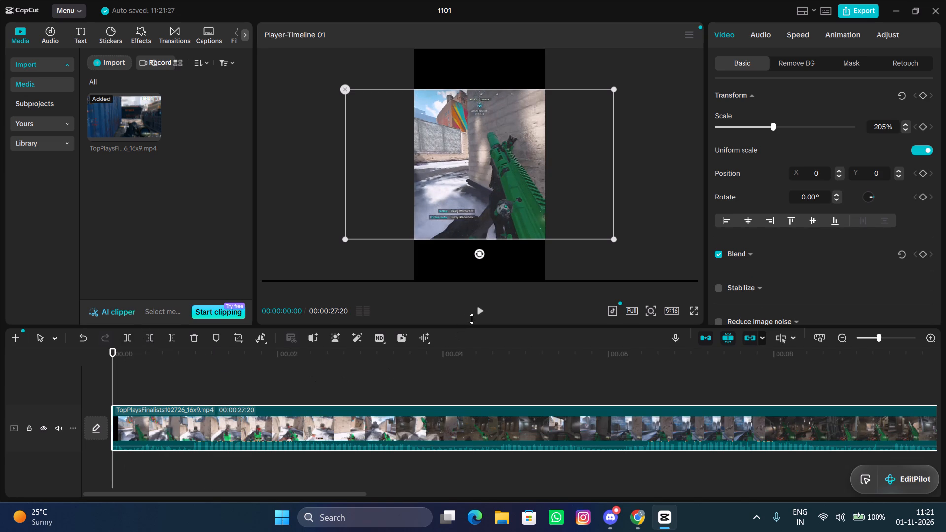
# Play the trimmed clip's opening and scrub through the rest, examining the combat drone section between about 24 and 27 seconds.
pyautogui.click(480, 314)
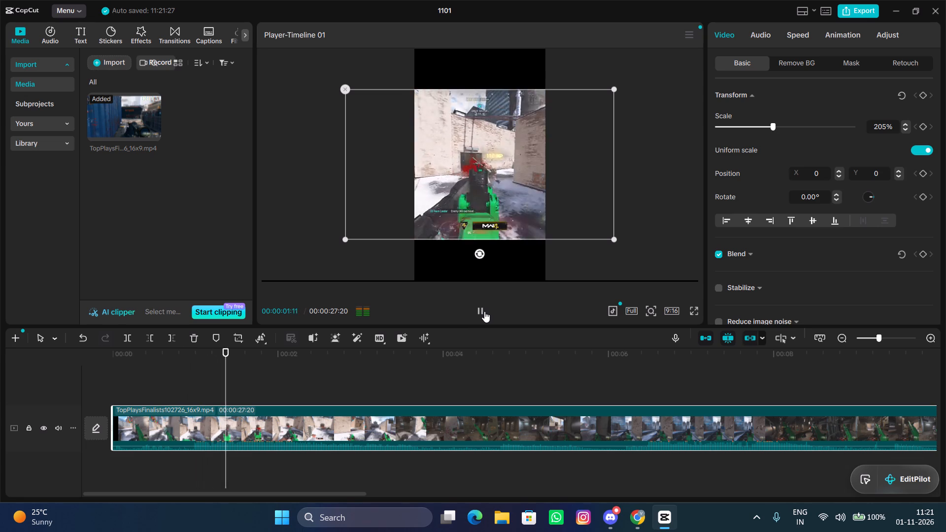
pyautogui.click(484, 311)
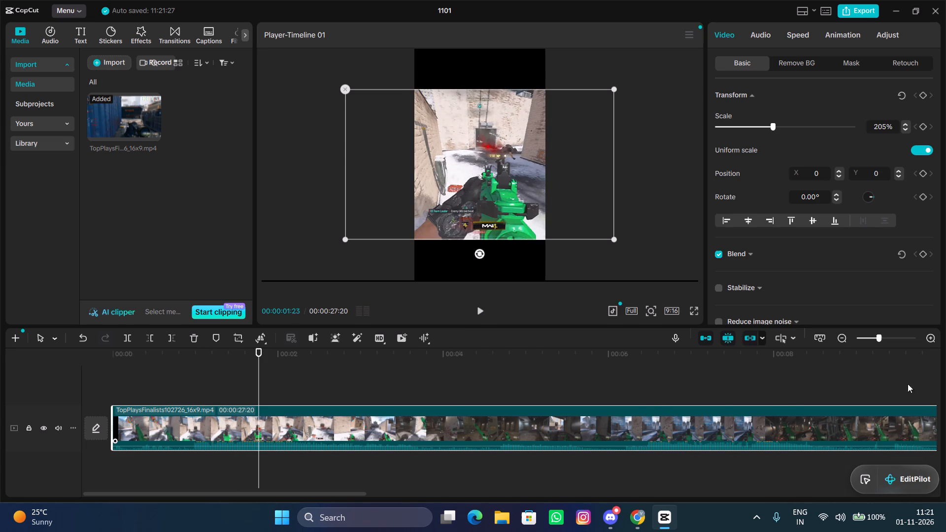
pyautogui.moveTo(258, 369); pyautogui.dragTo(688, 382)
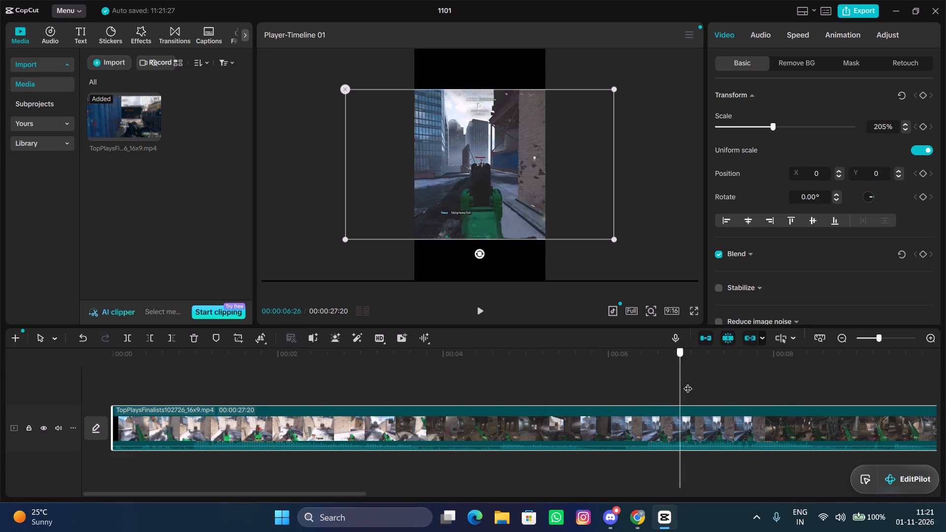
pyautogui.moveTo(688, 382); pyautogui.dragTo(945, 382)
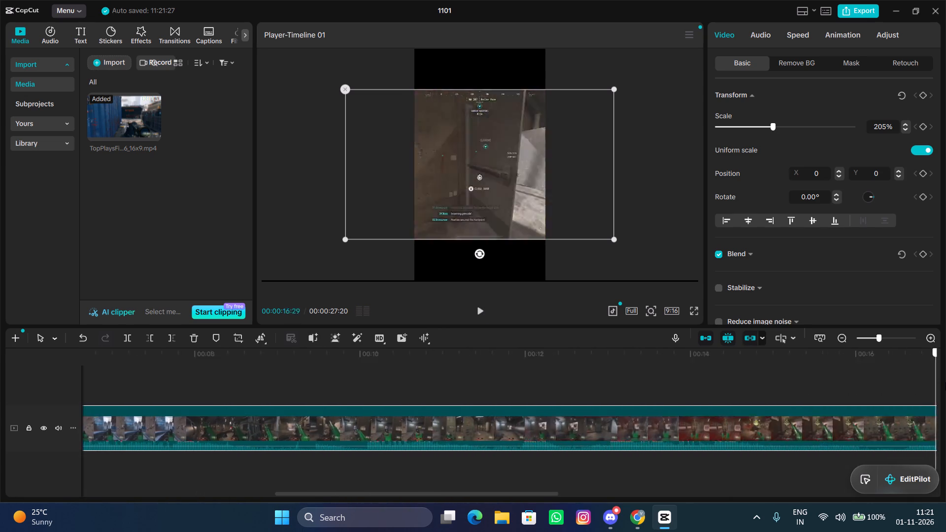
pyautogui.moveTo(945, 382); pyautogui.dragTo(940, 389)
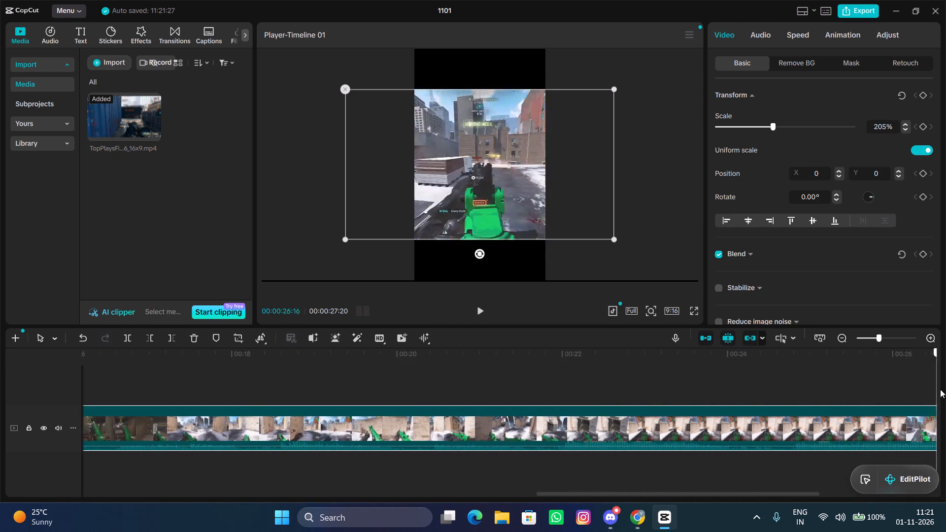
pyautogui.moveTo(940, 389); pyautogui.dragTo(663, 373)
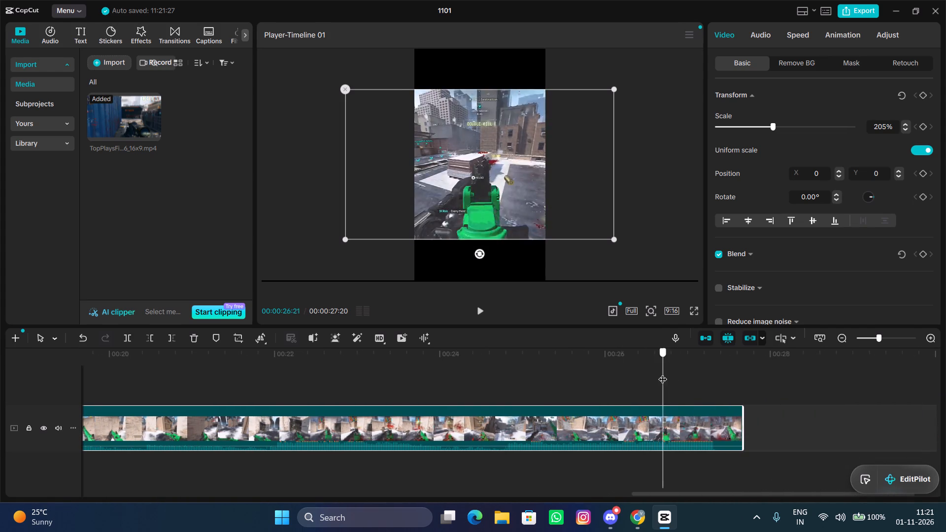
pyautogui.moveTo(663, 373); pyautogui.dragTo(644, 385)
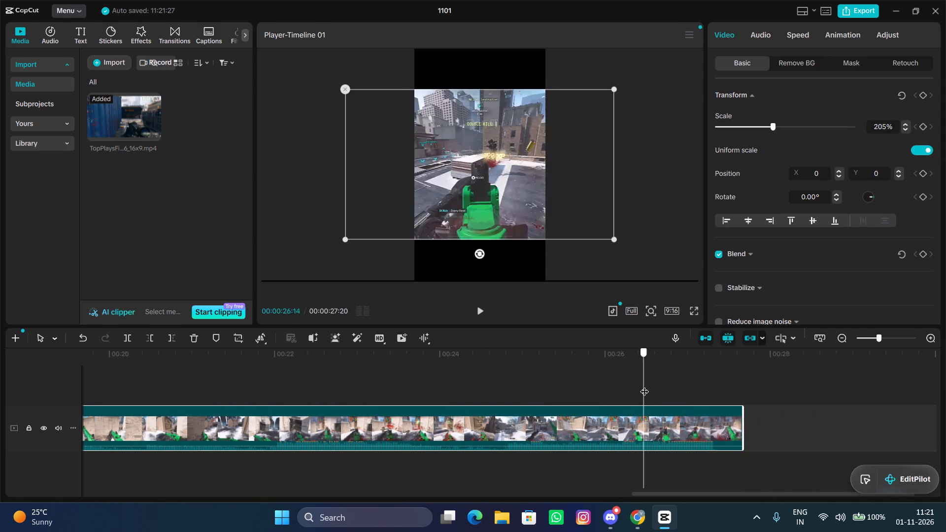
pyautogui.moveTo(644, 385); pyautogui.dragTo(664, 385)
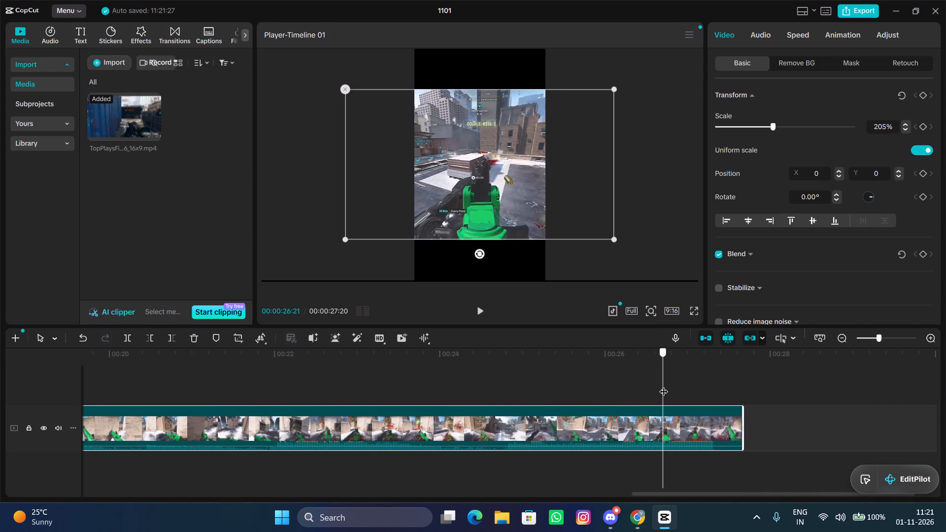
pyautogui.moveTo(664, 385); pyautogui.dragTo(541, 394)
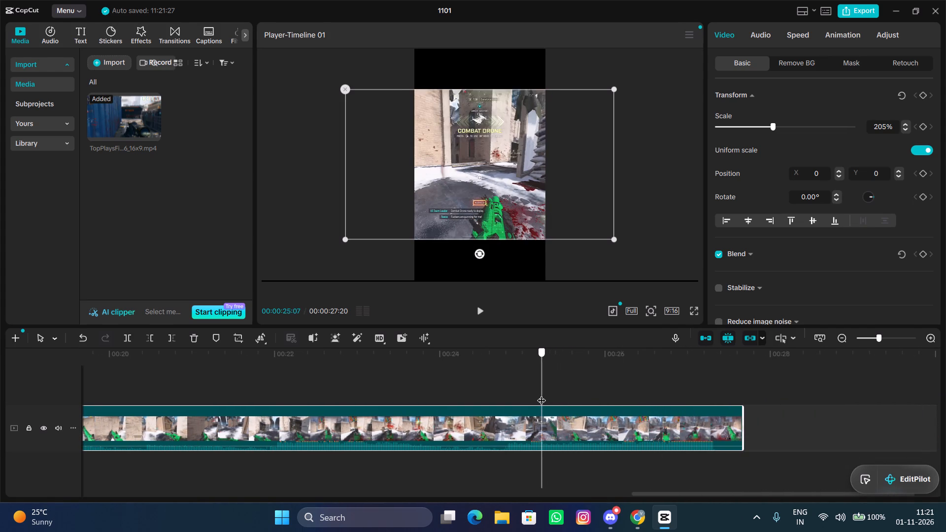
pyautogui.moveTo(541, 394); pyautogui.dragTo(541, 394)
pyautogui.moveTo(541, 394); pyautogui.dragTo(523, 396)
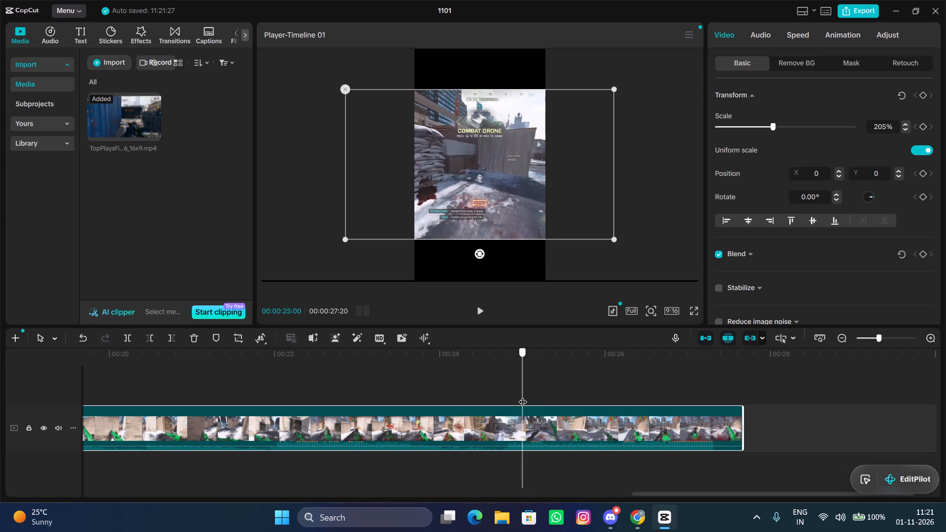
pyautogui.moveTo(523, 396); pyautogui.dragTo(529, 396)
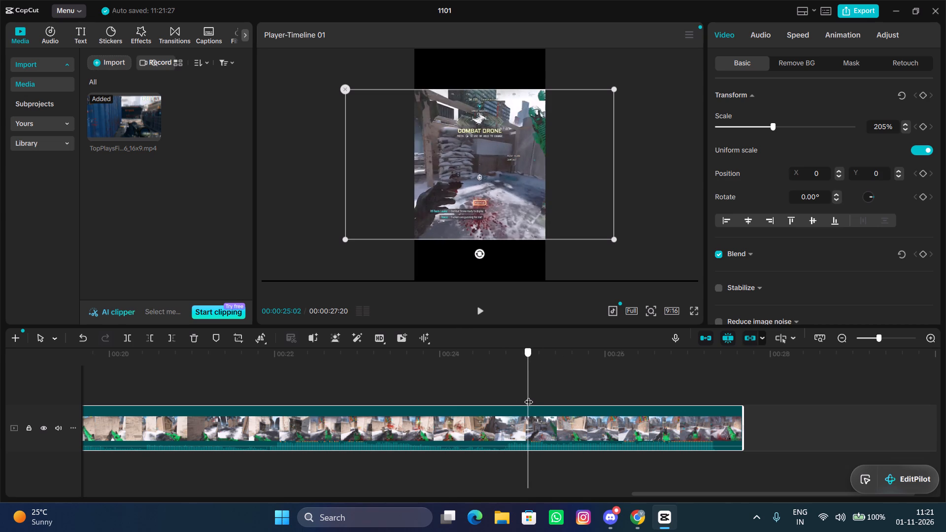
pyautogui.moveTo(529, 396); pyautogui.dragTo(526, 399)
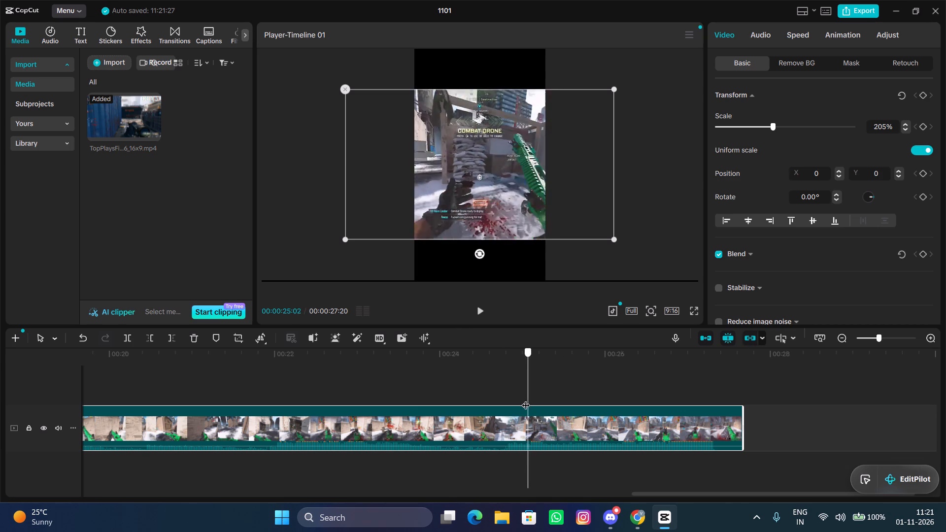
pyautogui.moveTo(526, 399); pyautogui.dragTo(478, 404)
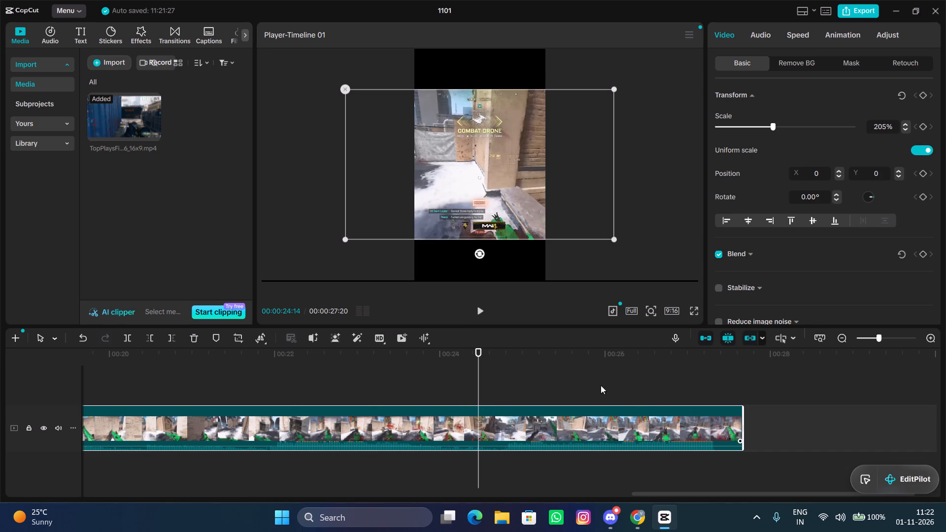
pyautogui.moveTo(461, 399); pyautogui.dragTo(461, 395)
pyautogui.tripleClick(459, 389)
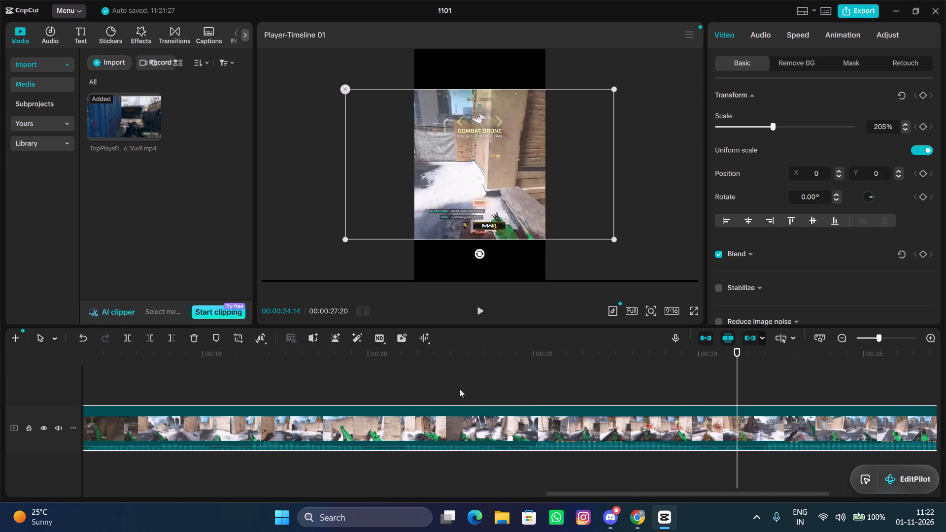
pyautogui.click(459, 387)
pyautogui.tripleClick(456, 388)
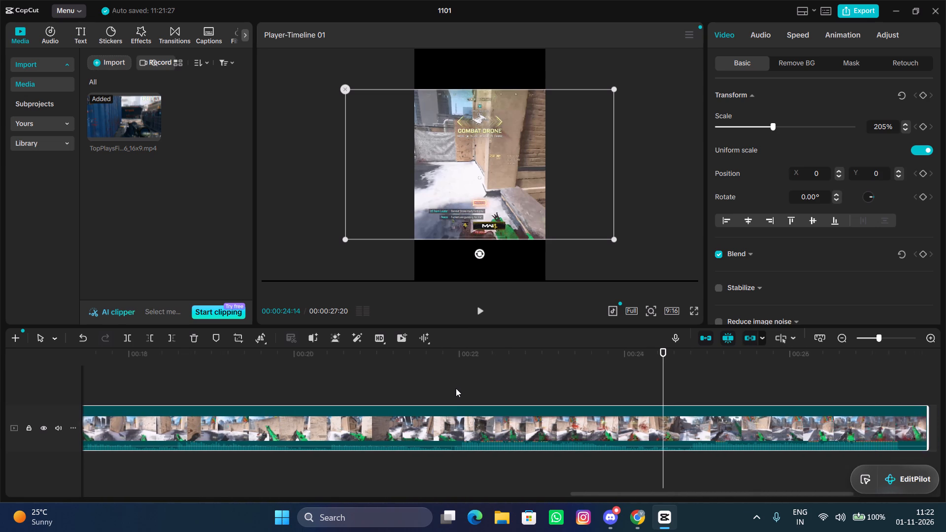
pyautogui.doubleClick(456, 388)
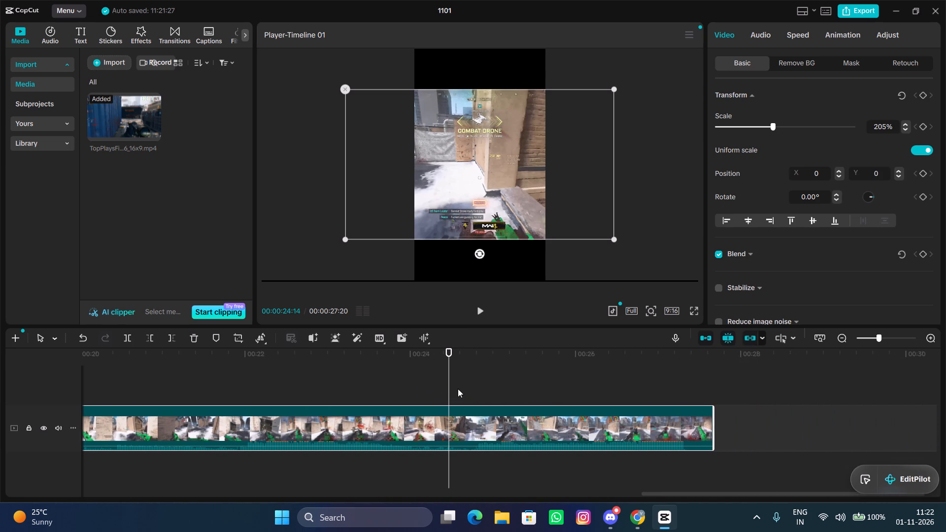
# Trim the black ending off the gameplay clip by removing everything after 00:00:27:07.
pyautogui.moveTo(441, 386); pyautogui.dragTo(466, 386)
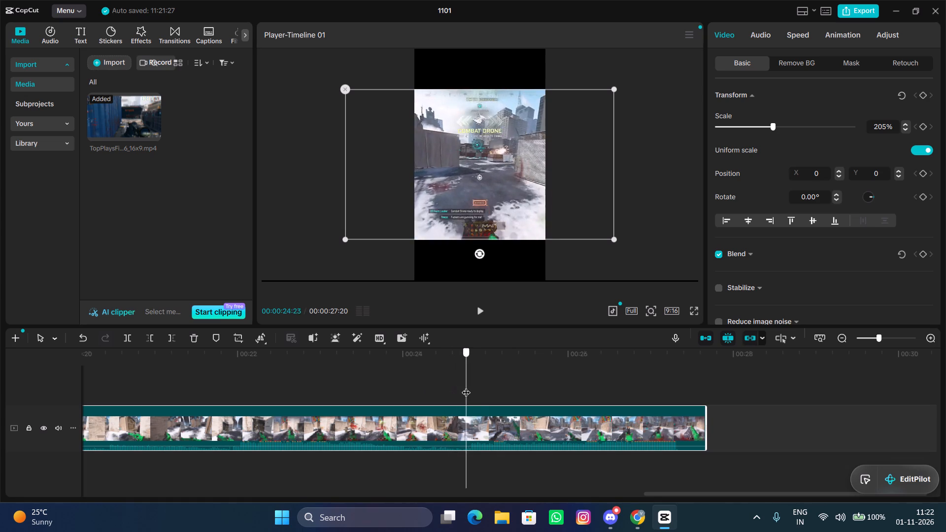
pyautogui.moveTo(466, 386); pyautogui.dragTo(664, 381)
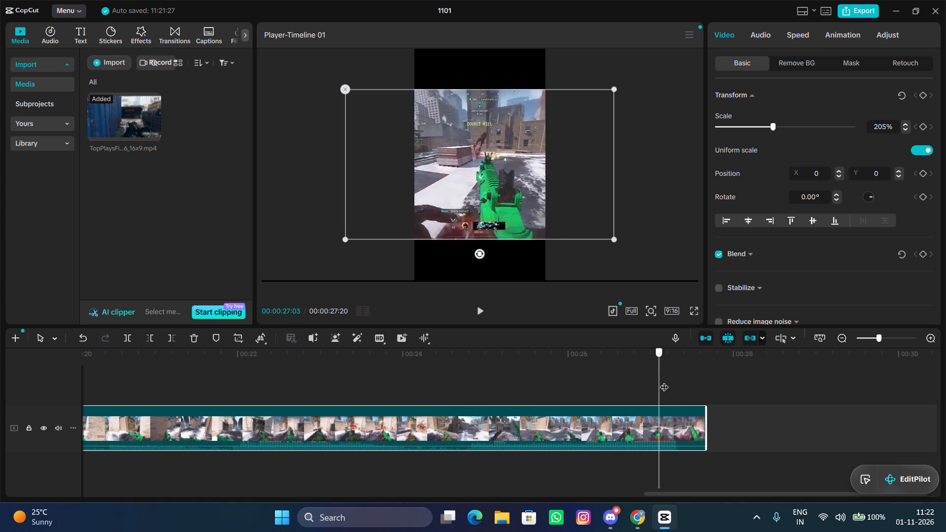
pyautogui.moveTo(664, 381); pyautogui.dragTo(672, 382)
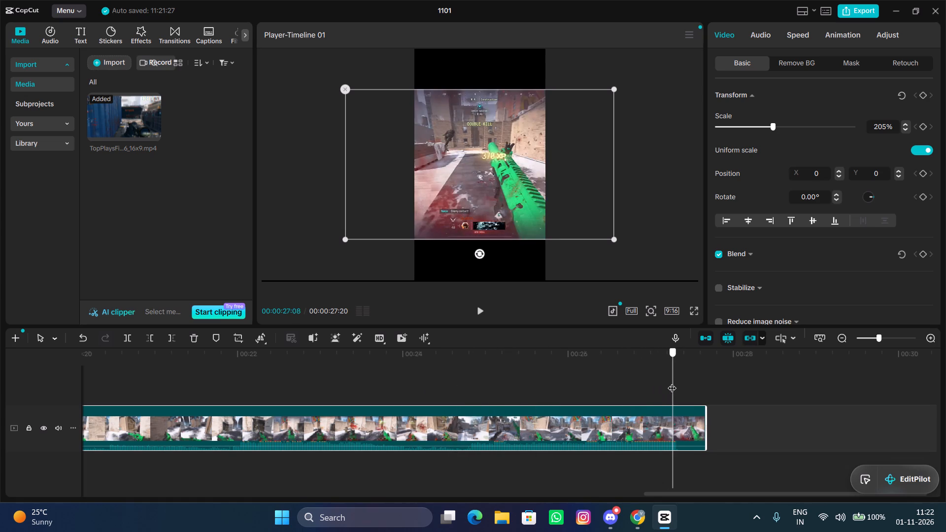
pyautogui.moveTo(672, 382); pyautogui.dragTo(658, 385)
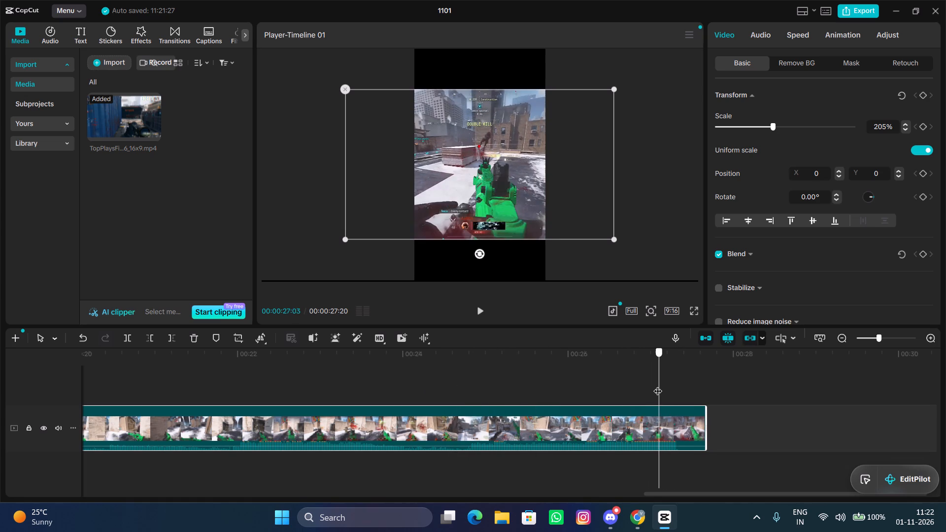
pyautogui.moveTo(658, 385); pyautogui.dragTo(671, 388)
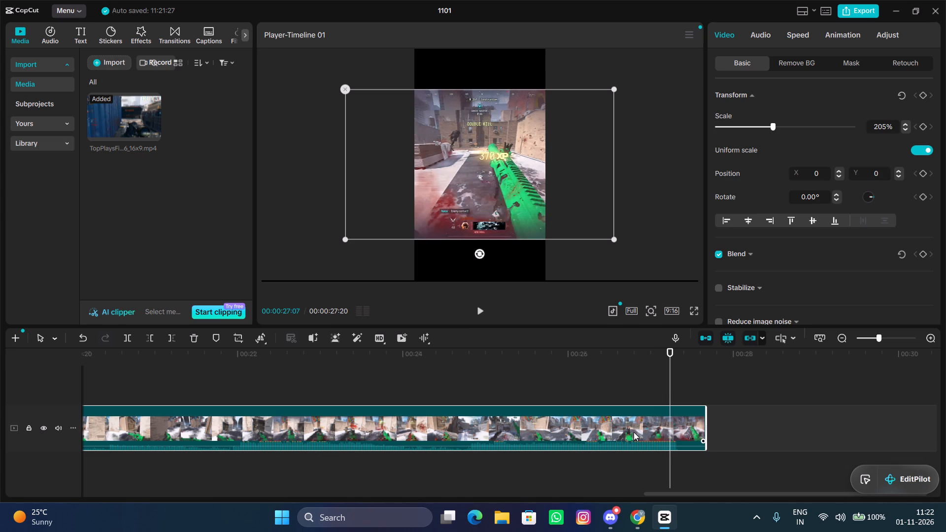
pyautogui.click(634, 432)
pyautogui.keyDown('ctrl'); pyautogui.scroll(10, 659, 411); pyautogui.keyUp('ctrl')
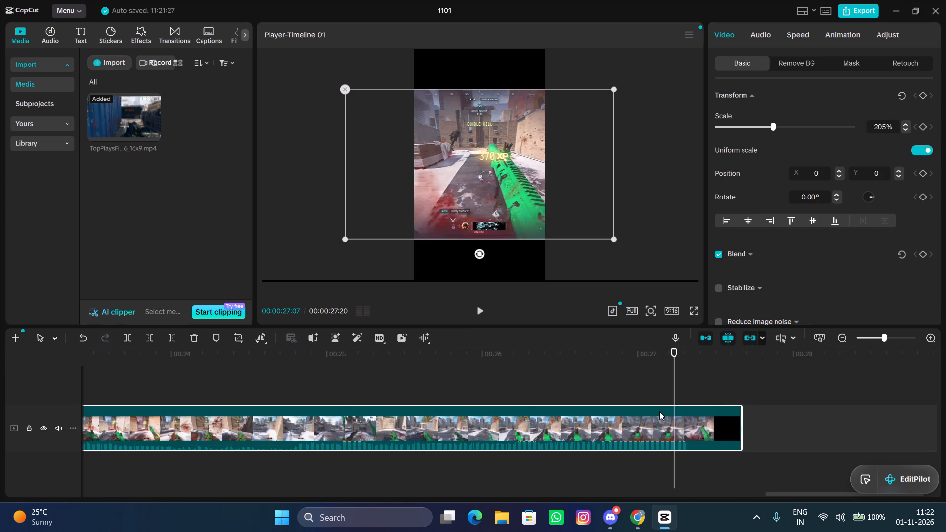
pyautogui.click(638, 379)
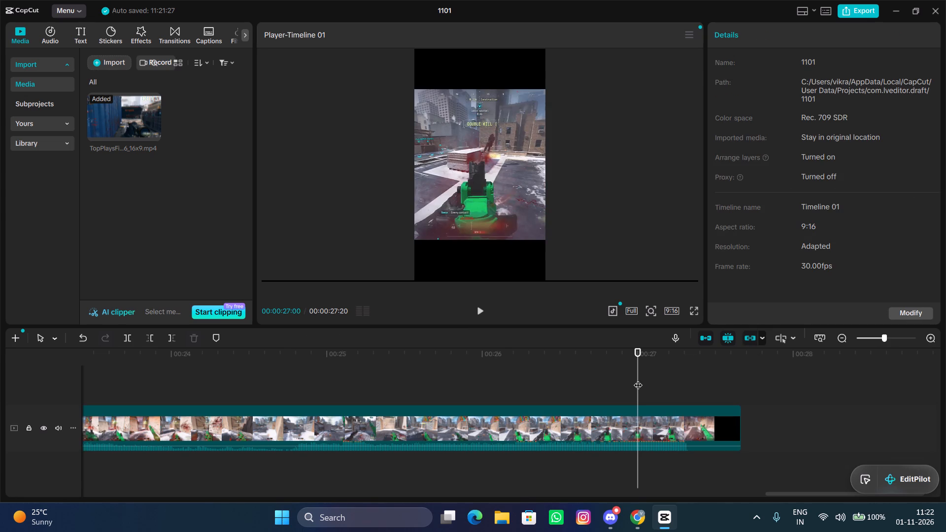
pyautogui.click(662, 373)
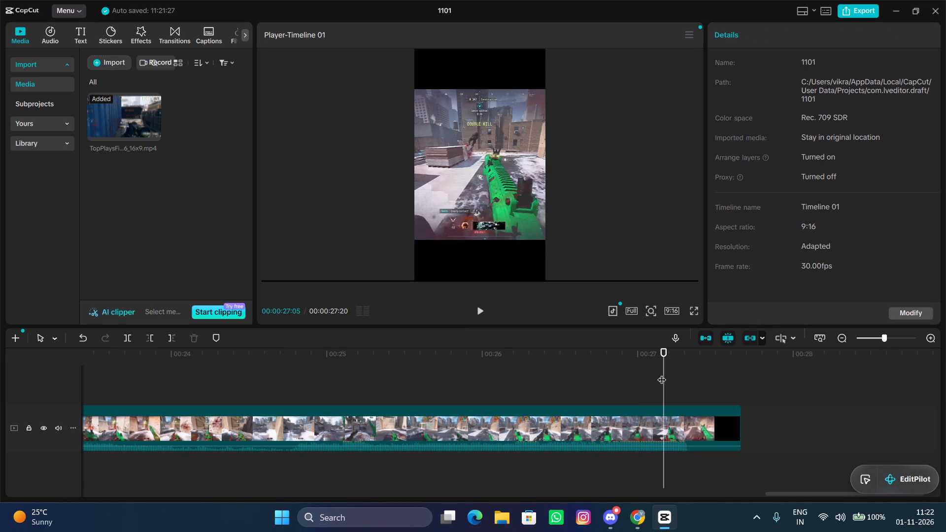
pyautogui.click(679, 378)
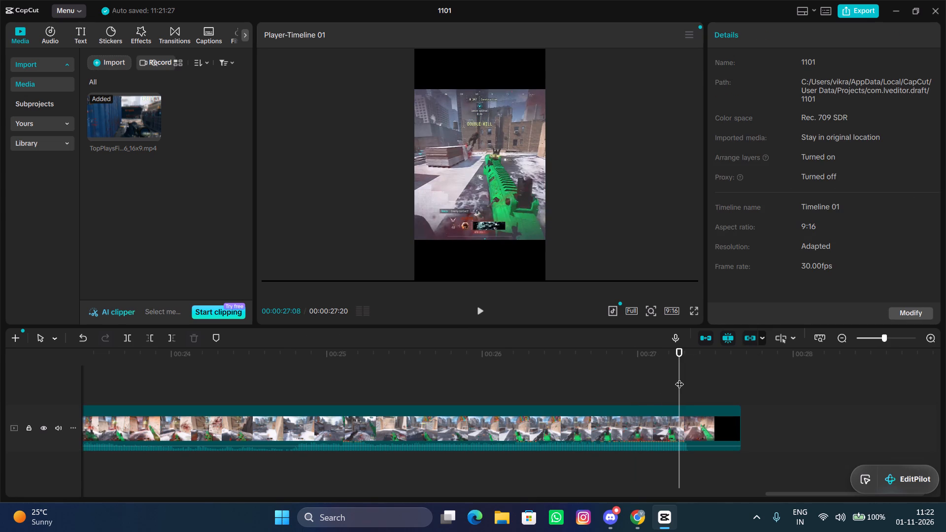
pyautogui.click(675, 378)
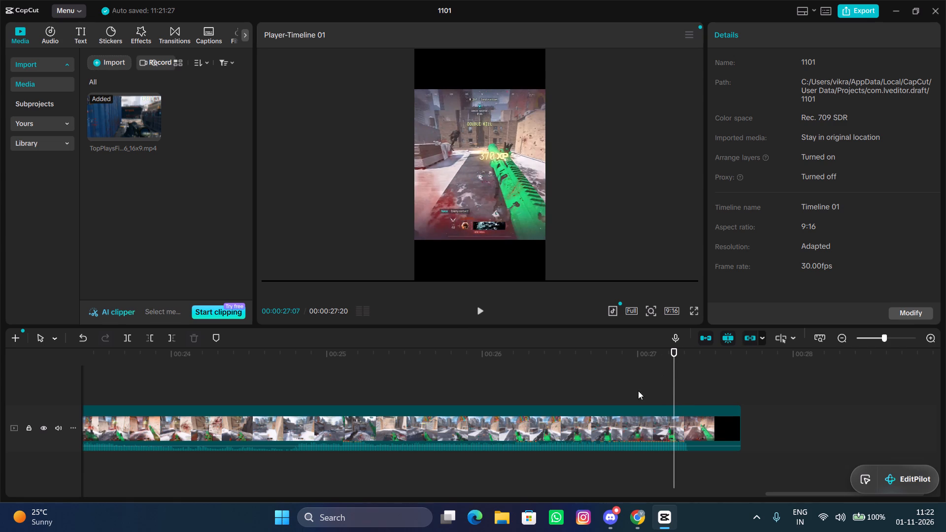
pyautogui.click(588, 436)
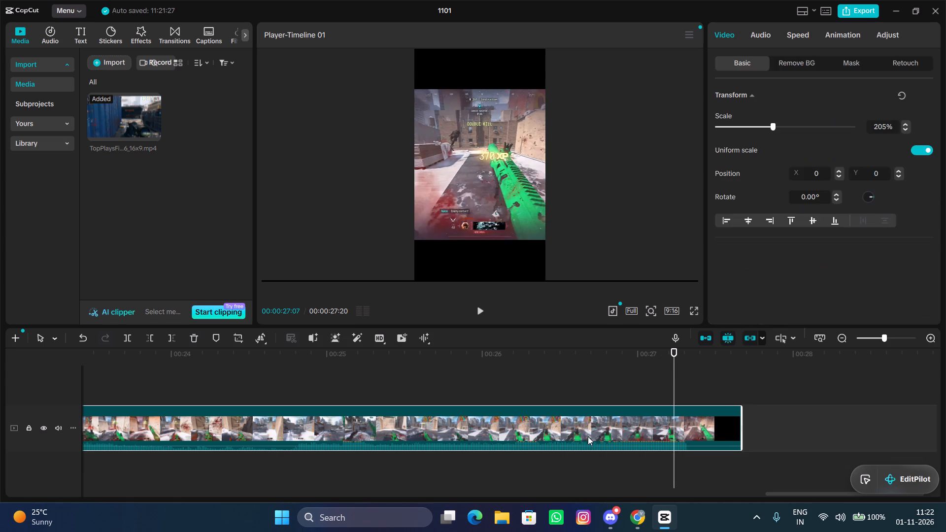
pyautogui.click(172, 332)
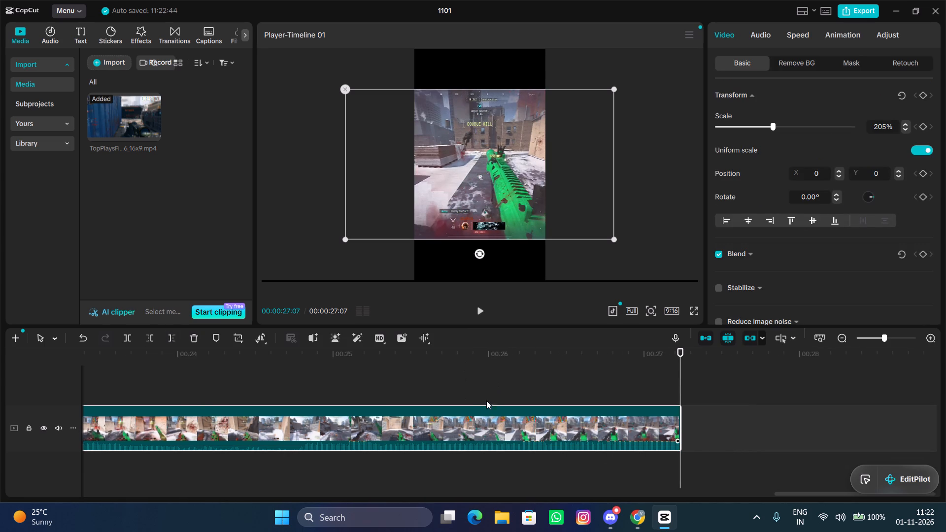
# Look over the trimmed gameplay clip on the timeline and review its basic audio and video settings.
pyautogui.moveTo(478, 405); pyautogui.dragTo(526, 417)
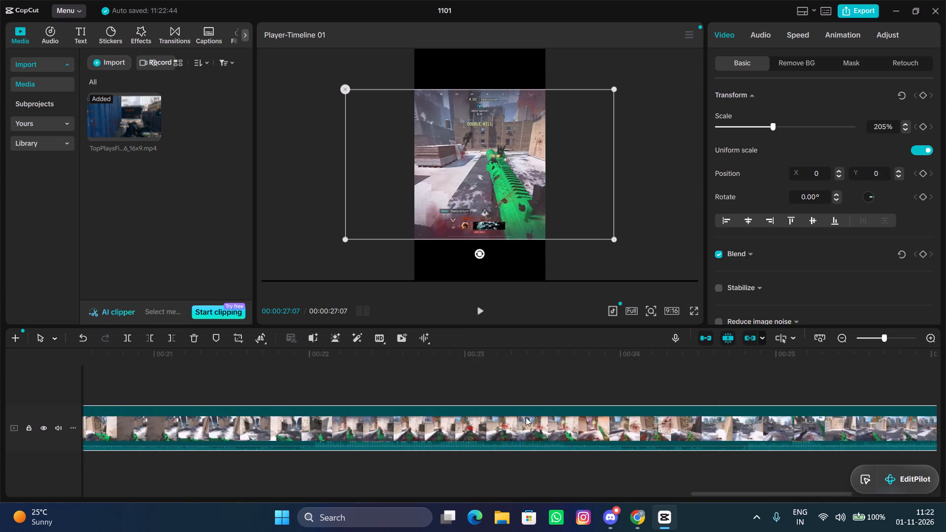
pyautogui.moveTo(526, 417); pyautogui.dragTo(544, 417)
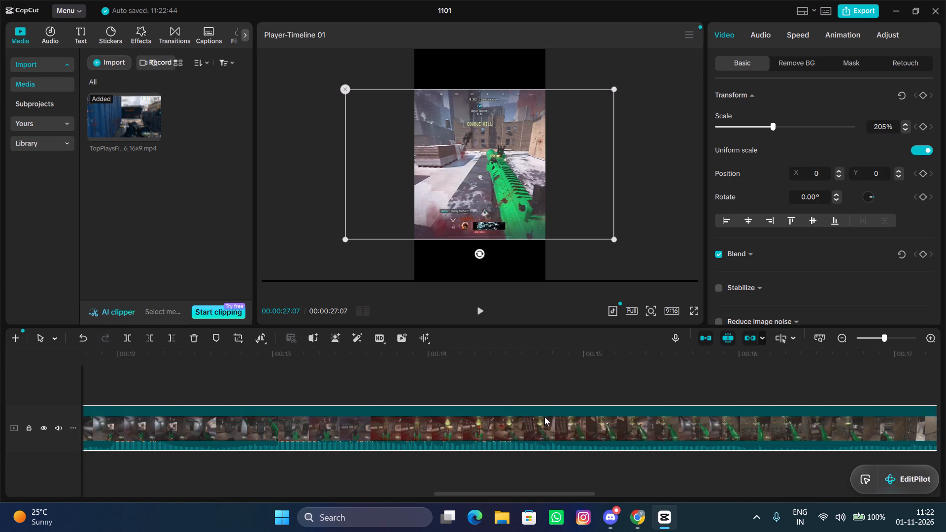
pyautogui.keyDown('ctrl'); pyautogui.scroll(-13, 544, 417); pyautogui.keyUp('ctrl')
pyautogui.hscroll(14, 544, 417)
pyautogui.keyDown('ctrl'); pyautogui.scroll(-3, 544, 417); pyautogui.keyUp('ctrl')
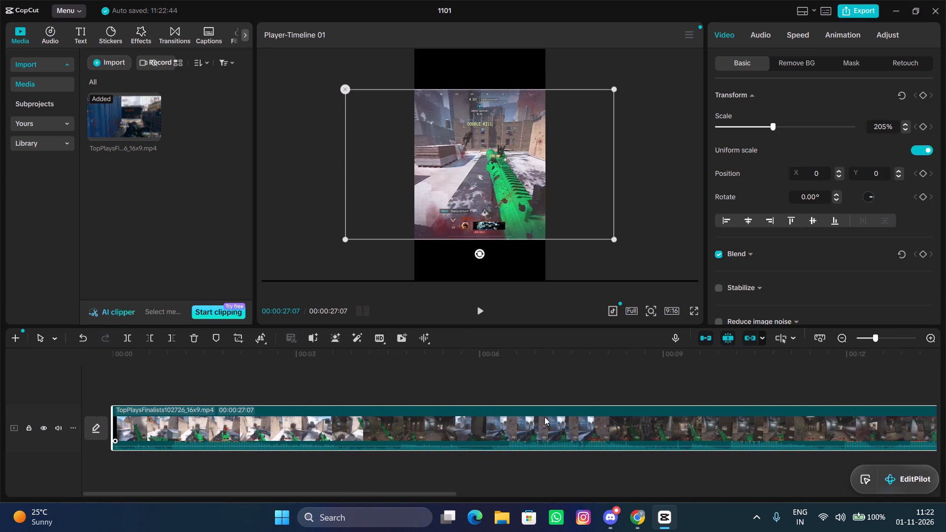
pyautogui.keyDown('ctrl'); pyautogui.scroll(-5, 544, 417); pyautogui.keyUp('ctrl')
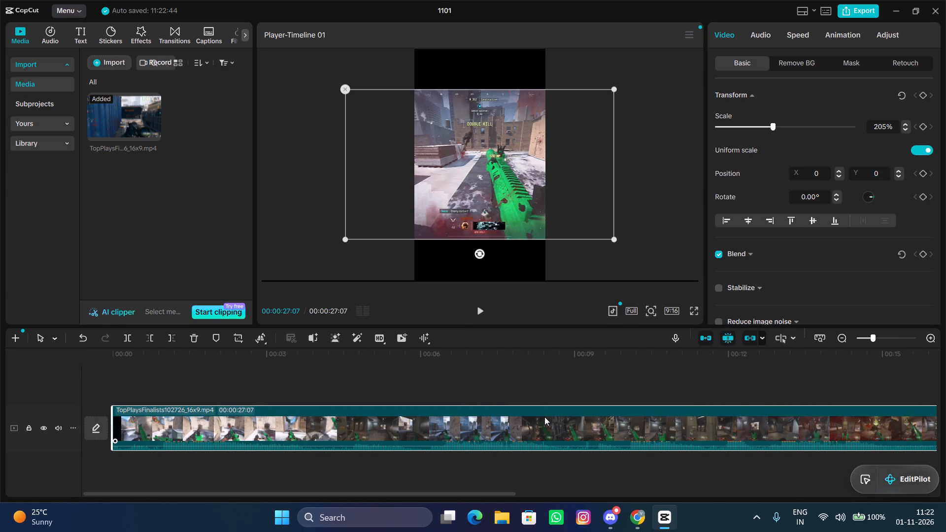
pyautogui.click(703, 419)
pyautogui.click(766, 35)
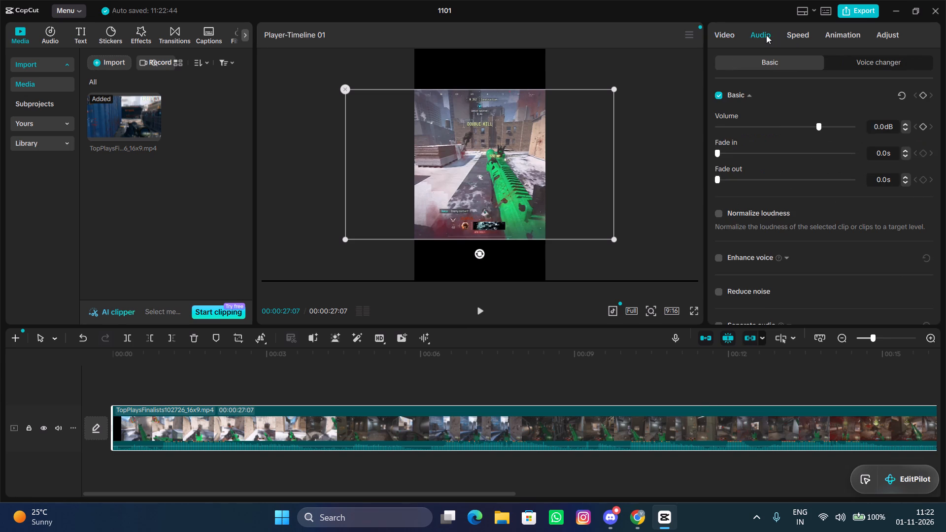
pyautogui.click(728, 39)
pyautogui.click(742, 413)
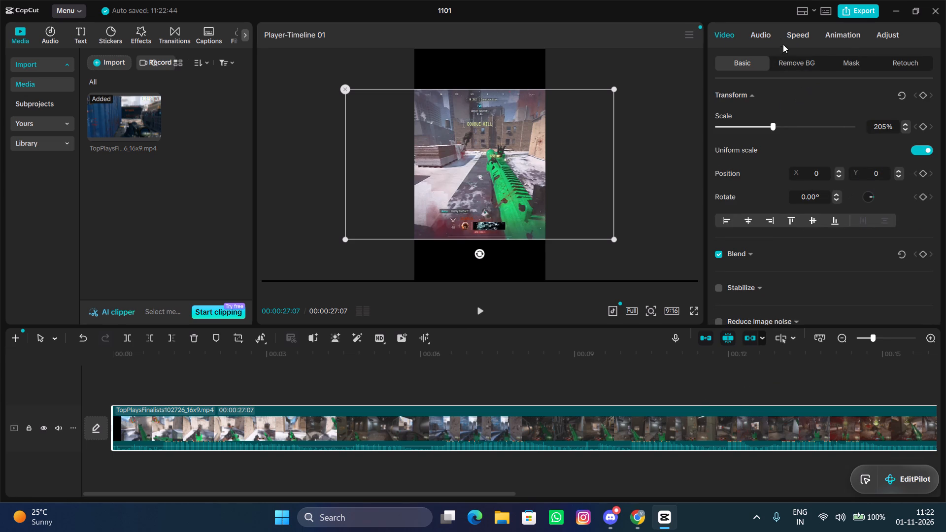
pyautogui.click(766, 34)
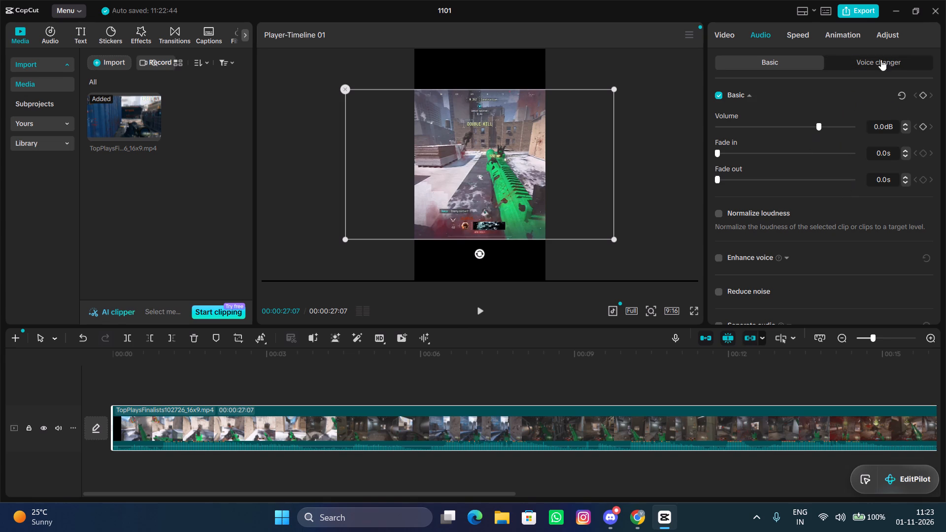
pyautogui.click(732, 36)
pyautogui.scroll(-3, 911, 199)
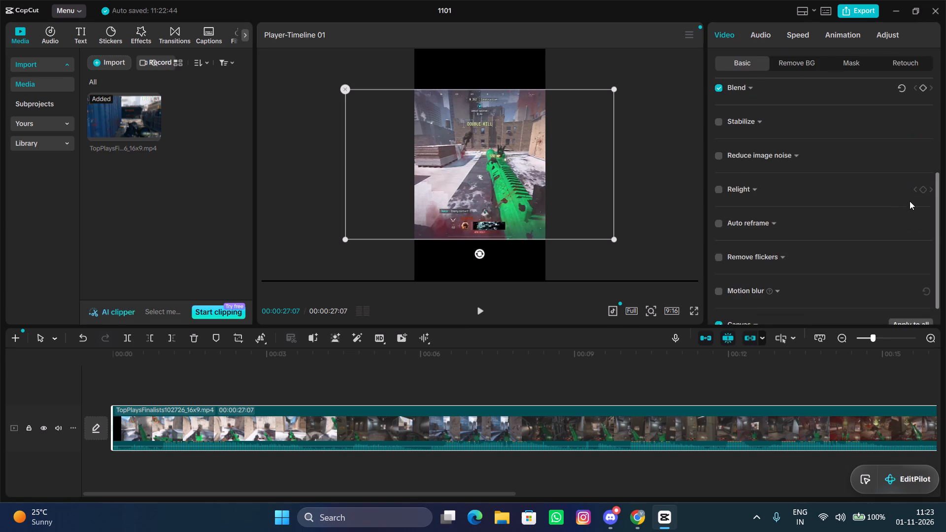
pyautogui.scroll(-1, 893, 199)
pyautogui.scroll(4, 878, 192)
pyautogui.scroll(-6, 878, 191)
pyautogui.scroll(7, 875, 193)
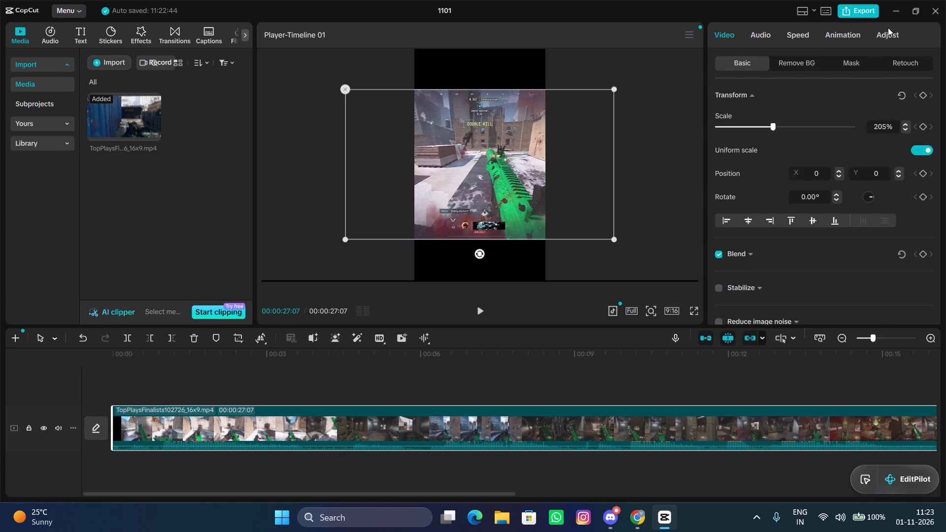
# Open the gameplay clip's basic colour adjustments and try to reload them.
pyautogui.click(888, 28)
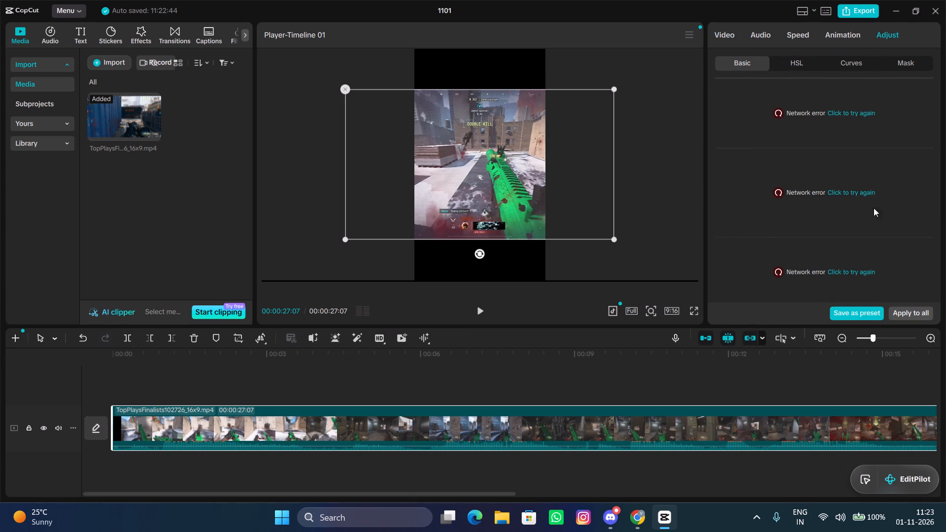
pyautogui.click(893, 33)
pyautogui.click(782, 110)
pyautogui.click(779, 109)
pyautogui.click(778, 186)
pyautogui.click(775, 273)
# Return the playhead to the start of the timeline and keep the gameplay clip selected.
pyautogui.click(91, 385)
pyautogui.click(240, 437)
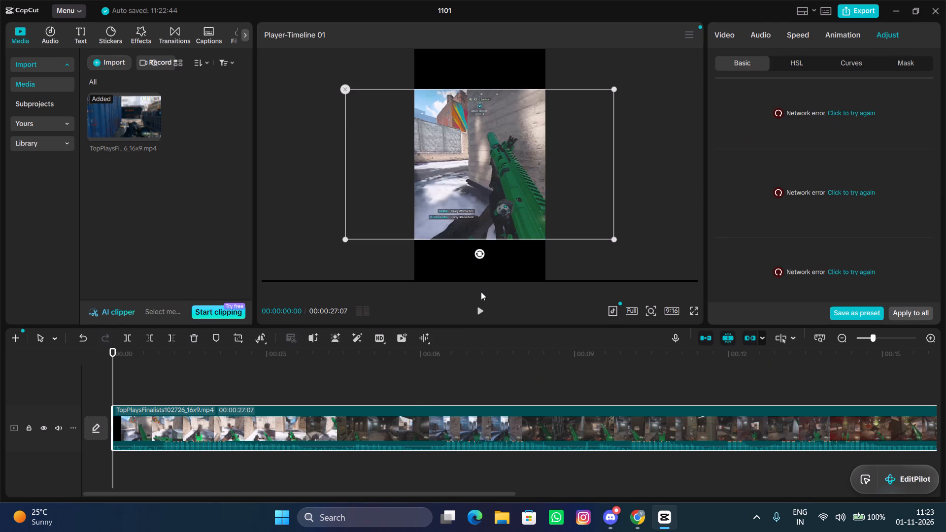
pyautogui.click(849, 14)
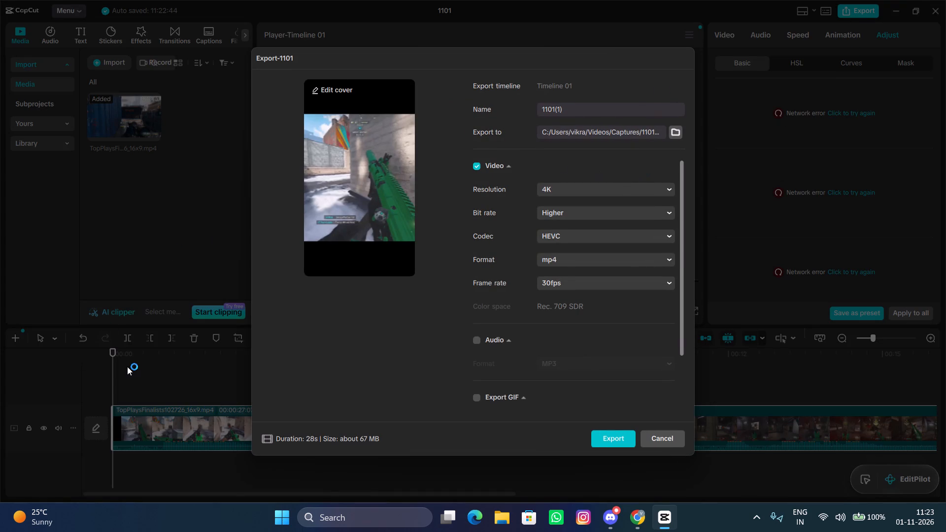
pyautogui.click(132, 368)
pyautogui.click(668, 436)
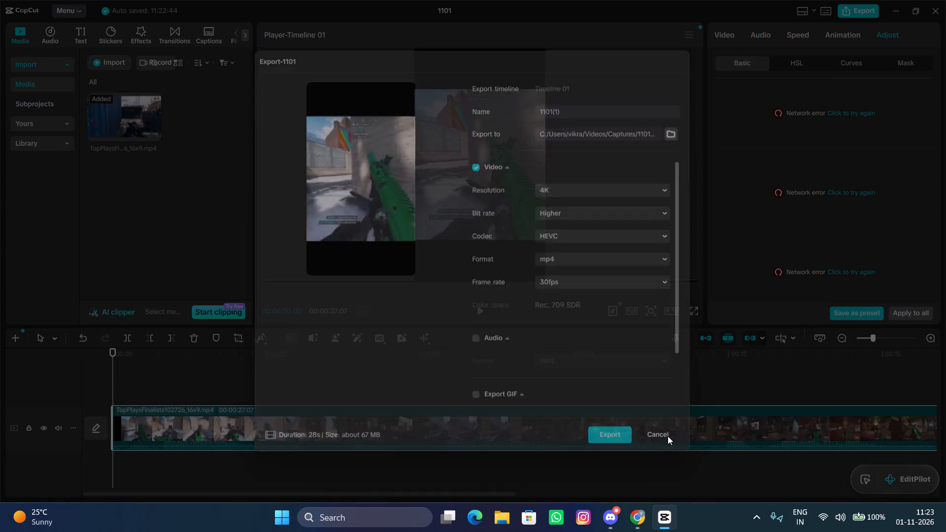
# Check the gameplay clip's HSL, Curves, Mask and Basic adjustment settings.
pyautogui.click(574, 436)
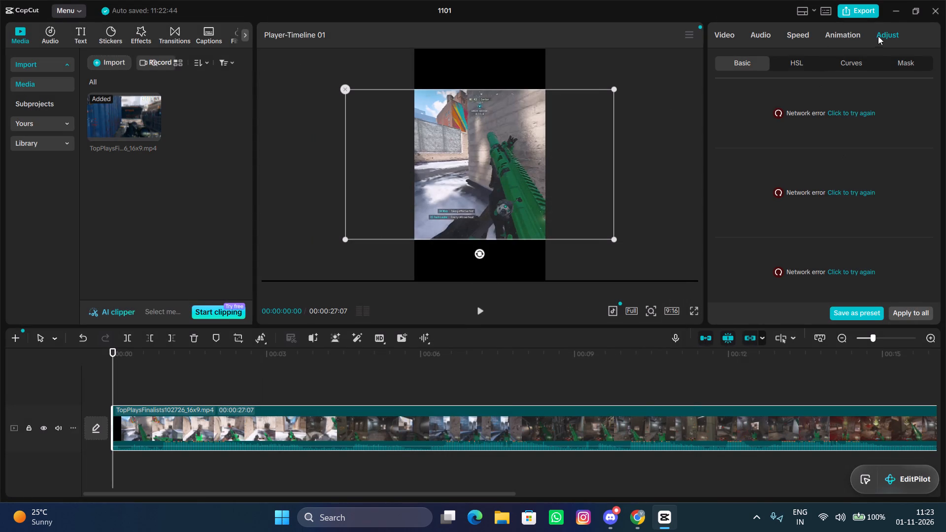
pyautogui.click(890, 30)
pyautogui.click(803, 63)
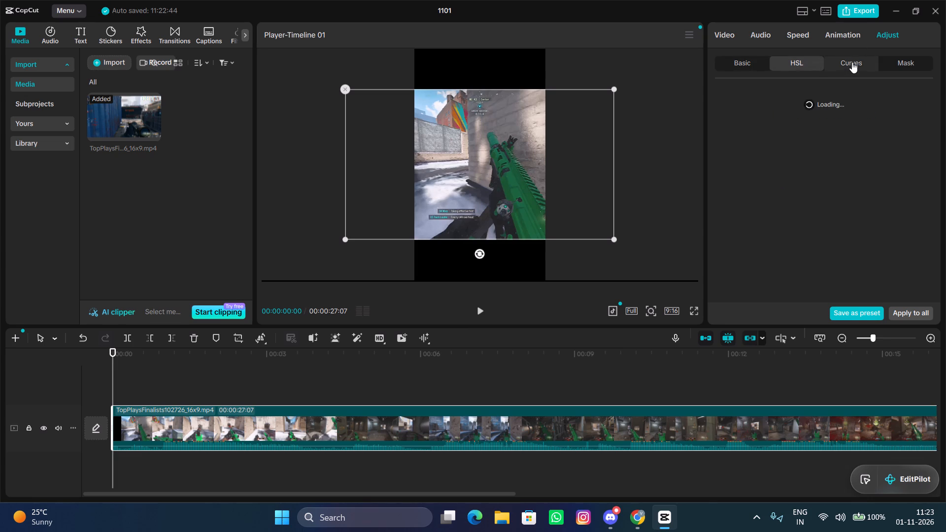
pyautogui.click(852, 62)
pyautogui.click(901, 58)
pyautogui.click(750, 68)
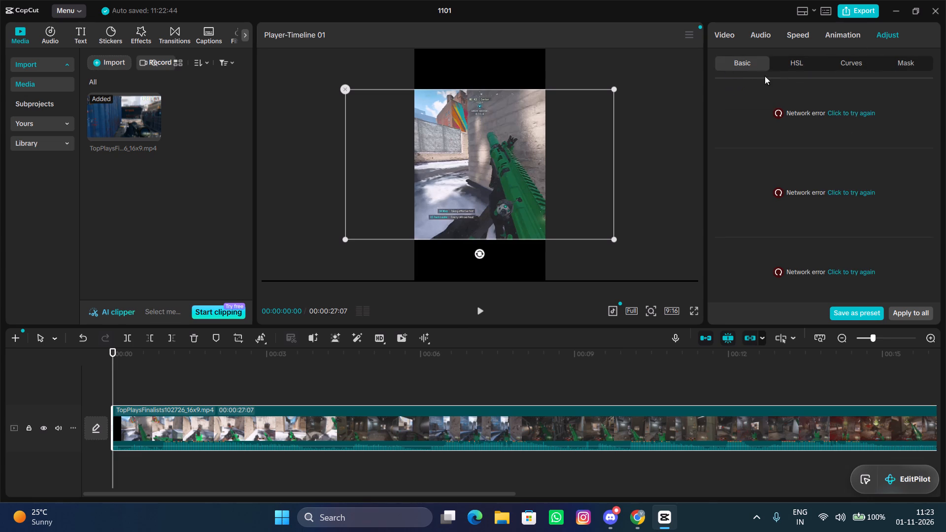
pyautogui.click(798, 65)
pyautogui.click(752, 62)
# Export the timeline as a 4K mp4 video with the frame rate set to 60fps, without sharing it to TikTok or YouTube.
pyautogui.click(860, 10)
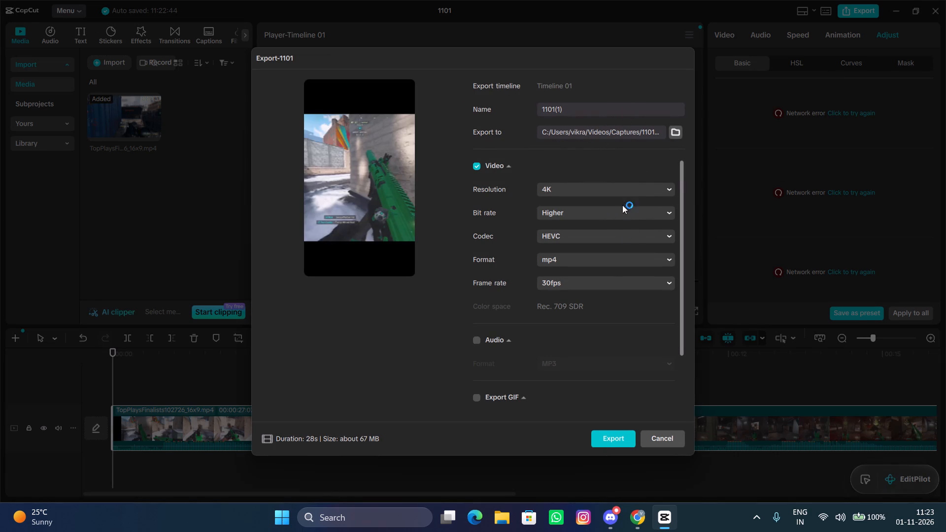
pyautogui.click(604, 277)
pyautogui.click(576, 419)
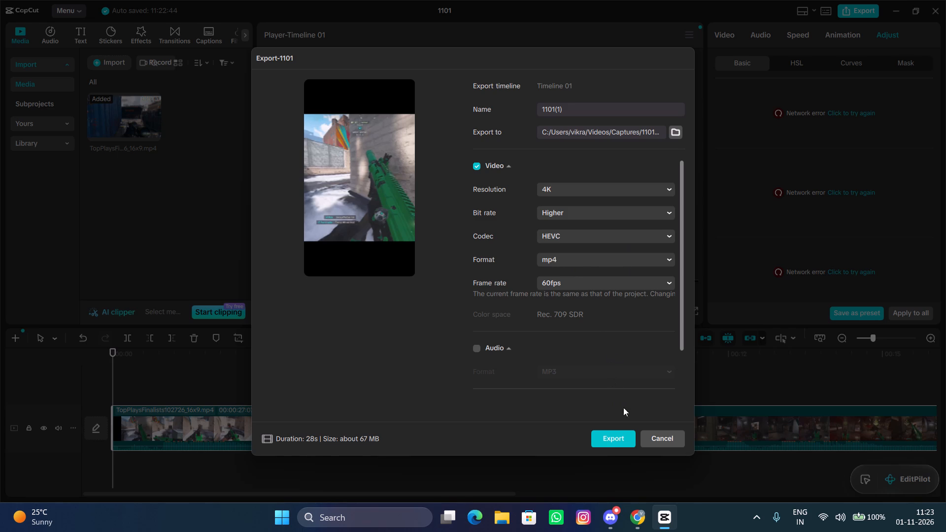
pyautogui.click(618, 435)
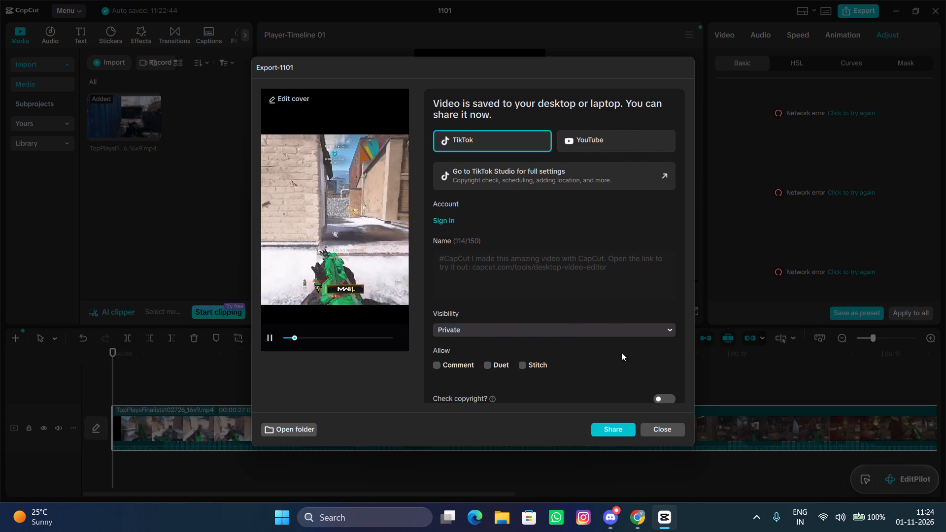
pyautogui.click(666, 429)
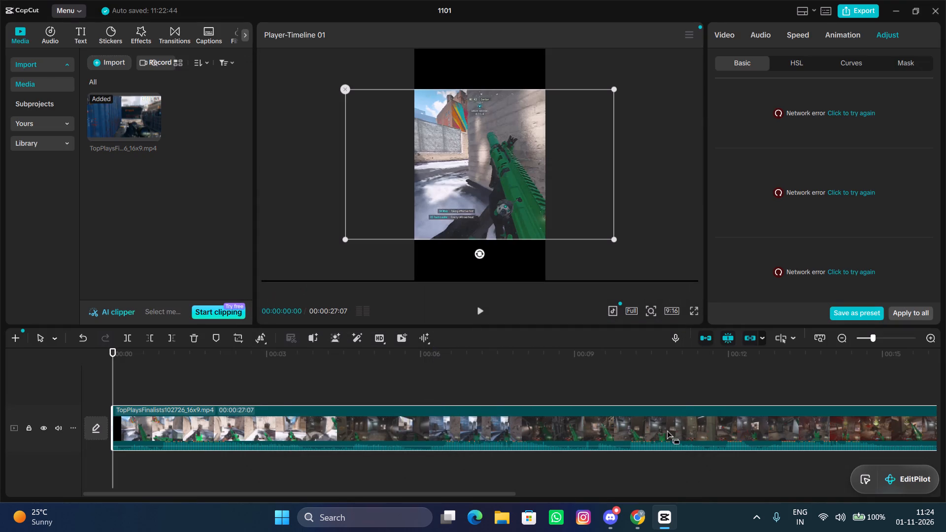
# Close CapCut and return to the desktop.
pyautogui.click(927, 16)
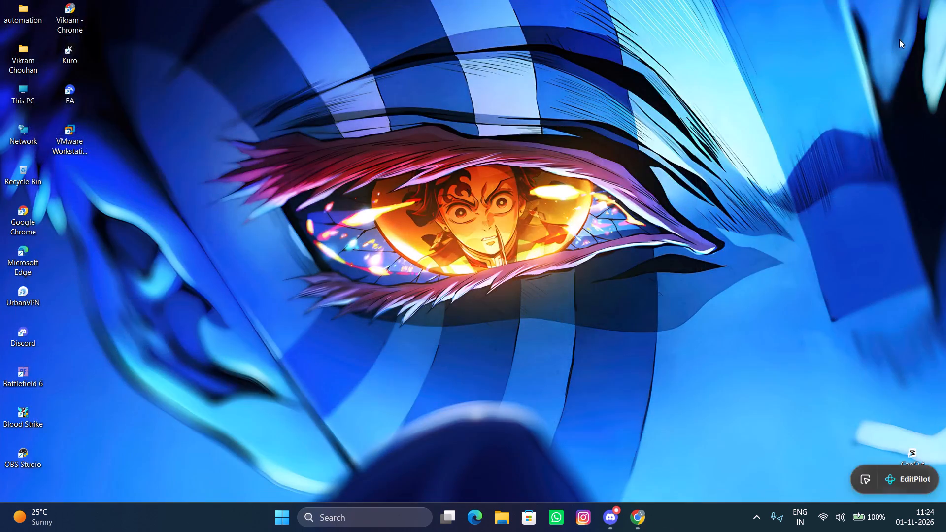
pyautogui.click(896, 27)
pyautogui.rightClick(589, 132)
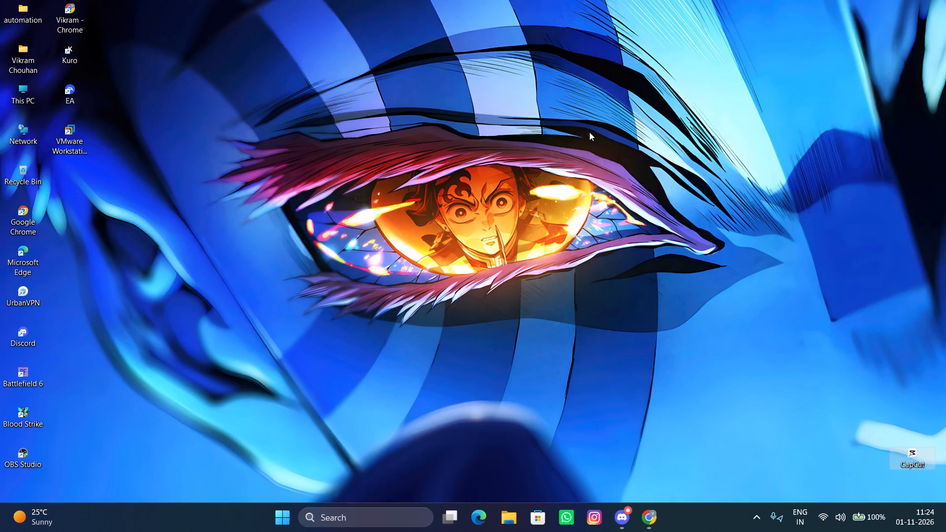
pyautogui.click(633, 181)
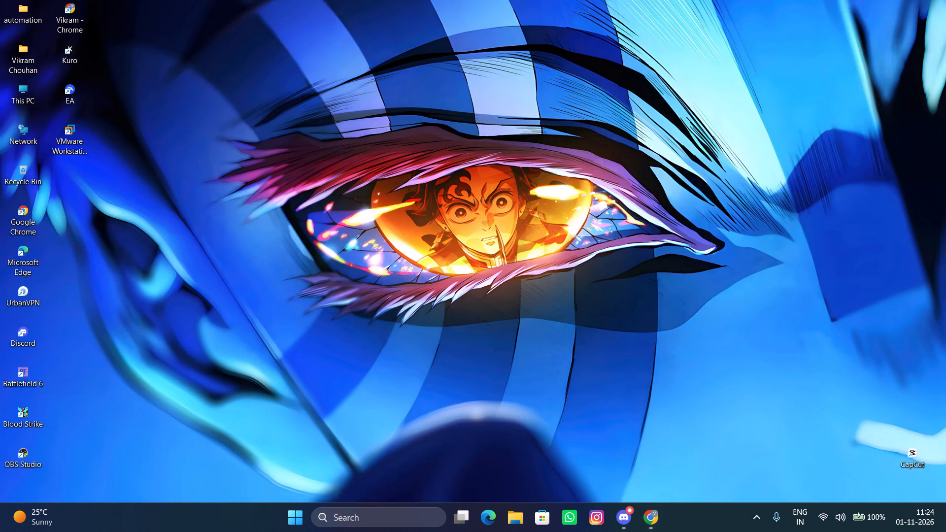